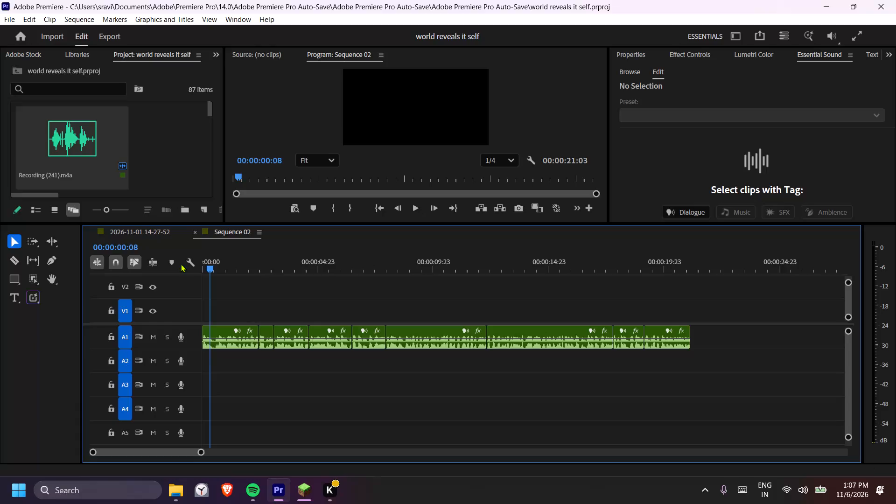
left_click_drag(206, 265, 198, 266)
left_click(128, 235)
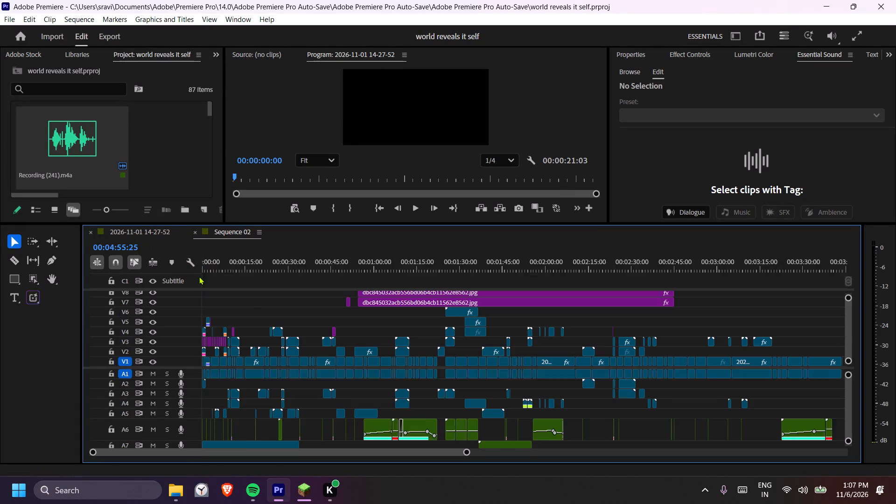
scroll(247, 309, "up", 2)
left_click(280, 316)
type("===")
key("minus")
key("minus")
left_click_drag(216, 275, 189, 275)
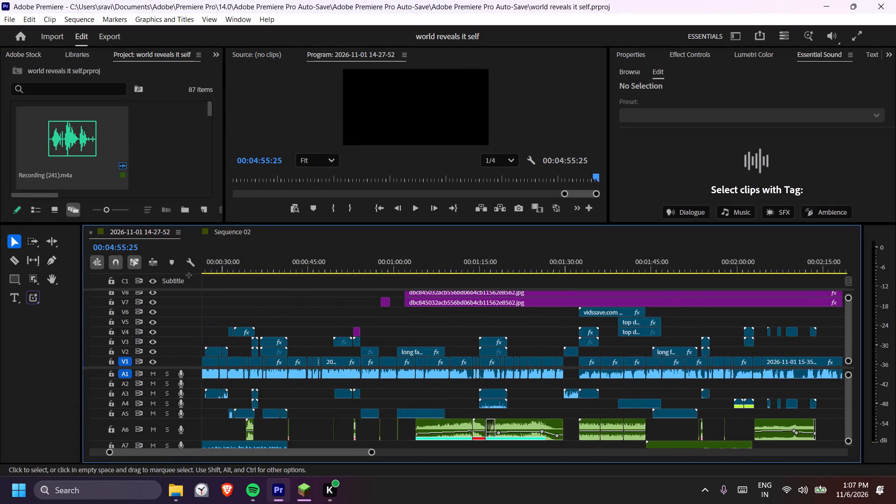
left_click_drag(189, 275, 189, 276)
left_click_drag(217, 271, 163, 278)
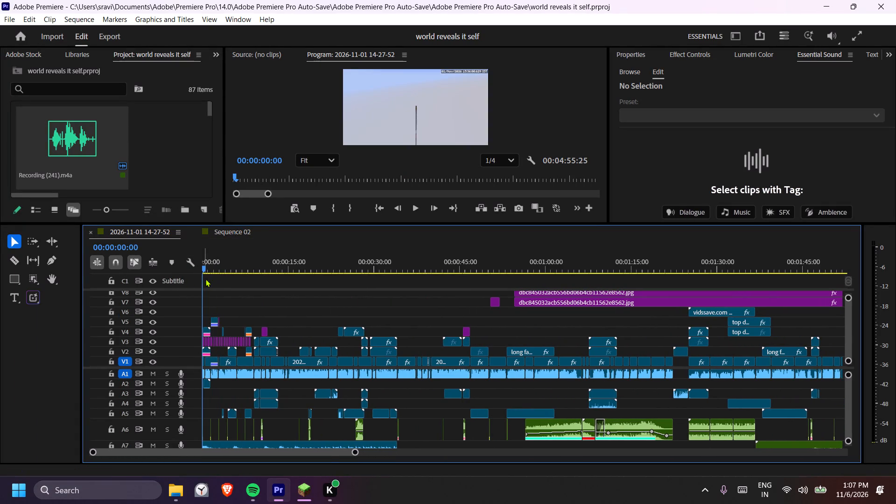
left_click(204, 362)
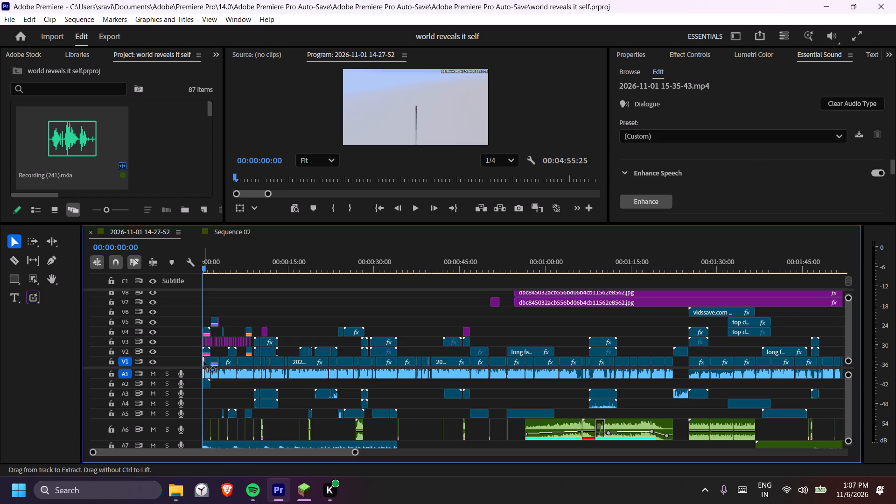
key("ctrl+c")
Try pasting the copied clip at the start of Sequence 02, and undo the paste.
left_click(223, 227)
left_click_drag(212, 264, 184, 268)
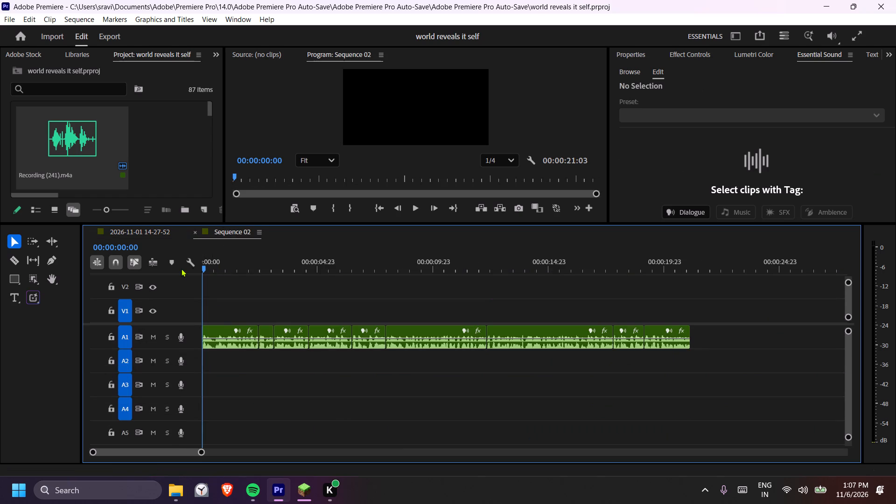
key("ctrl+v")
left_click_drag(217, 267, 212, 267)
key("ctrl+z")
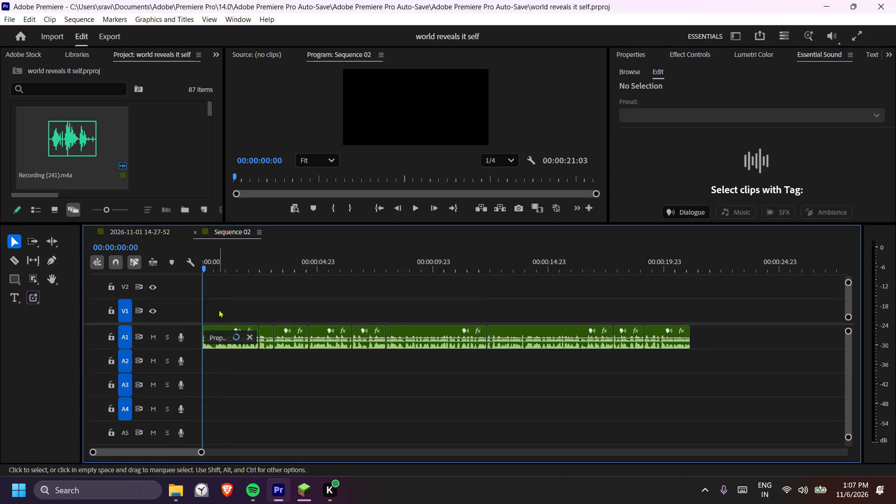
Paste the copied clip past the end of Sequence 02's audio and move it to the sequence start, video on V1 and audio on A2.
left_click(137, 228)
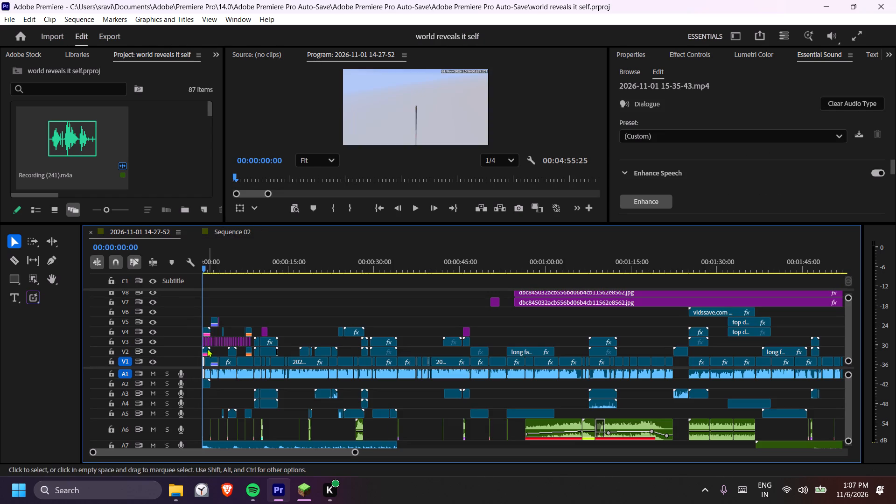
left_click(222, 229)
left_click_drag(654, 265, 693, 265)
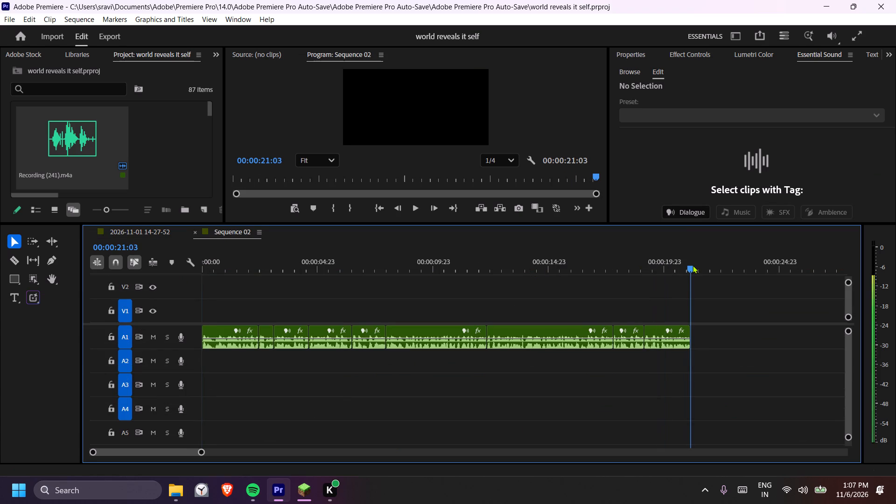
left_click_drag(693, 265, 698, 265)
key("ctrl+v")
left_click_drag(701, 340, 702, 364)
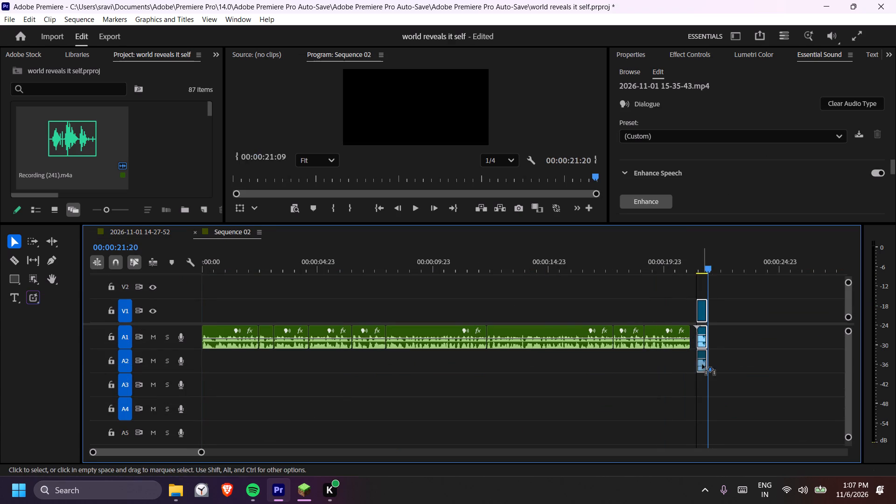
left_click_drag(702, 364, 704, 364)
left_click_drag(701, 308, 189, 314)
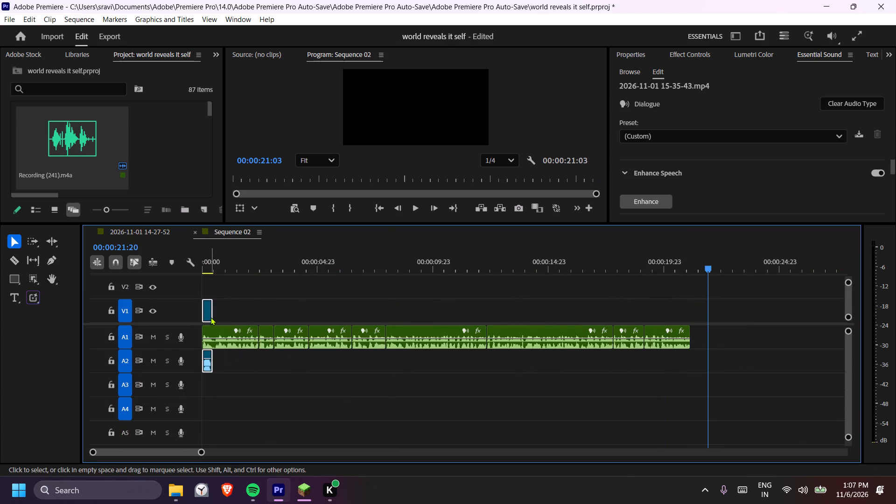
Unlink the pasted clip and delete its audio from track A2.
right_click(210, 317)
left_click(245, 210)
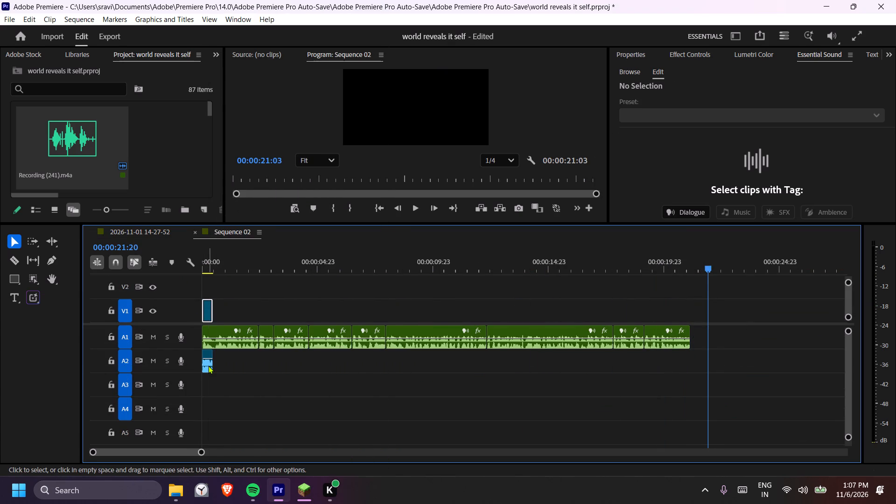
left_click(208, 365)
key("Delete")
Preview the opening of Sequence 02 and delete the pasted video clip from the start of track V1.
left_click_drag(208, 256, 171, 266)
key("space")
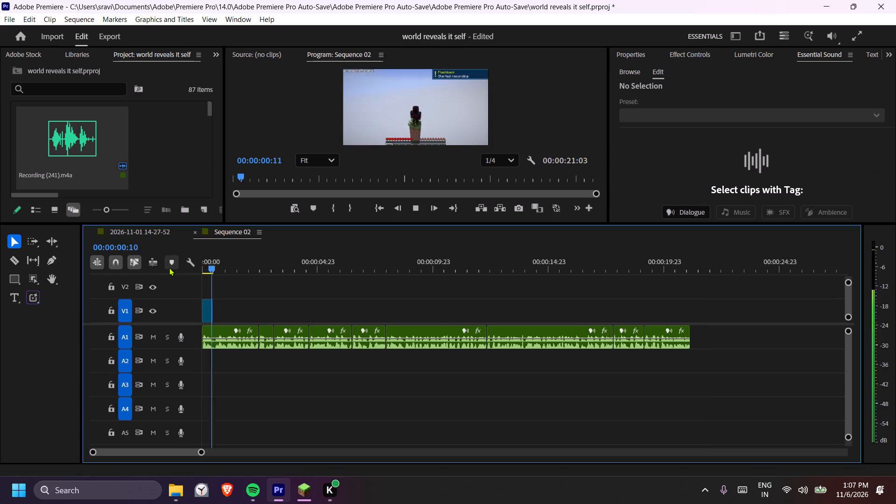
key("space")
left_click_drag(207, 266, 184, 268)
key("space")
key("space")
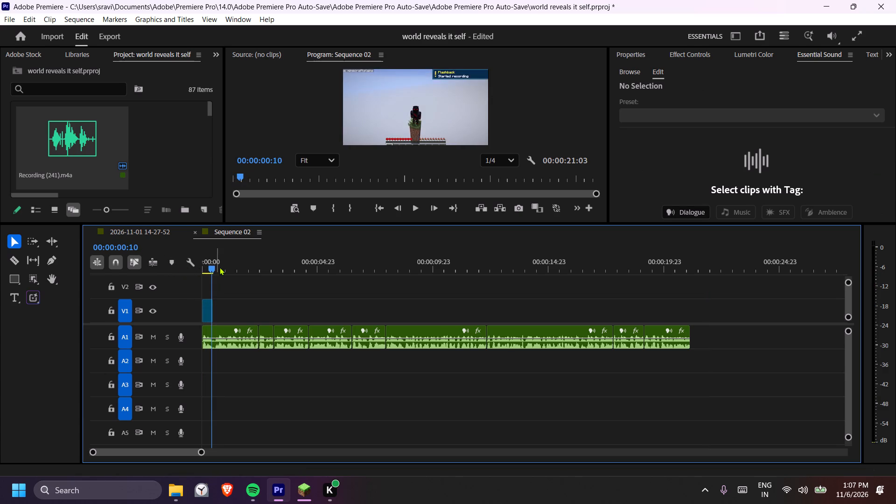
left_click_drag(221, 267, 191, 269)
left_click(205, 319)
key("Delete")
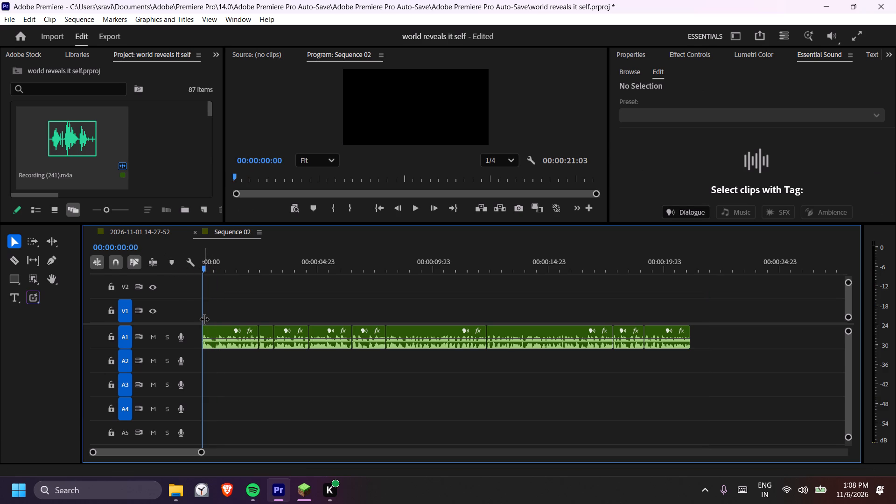
key("equal")
left_click(141, 231)
key("minus")
key("equal")
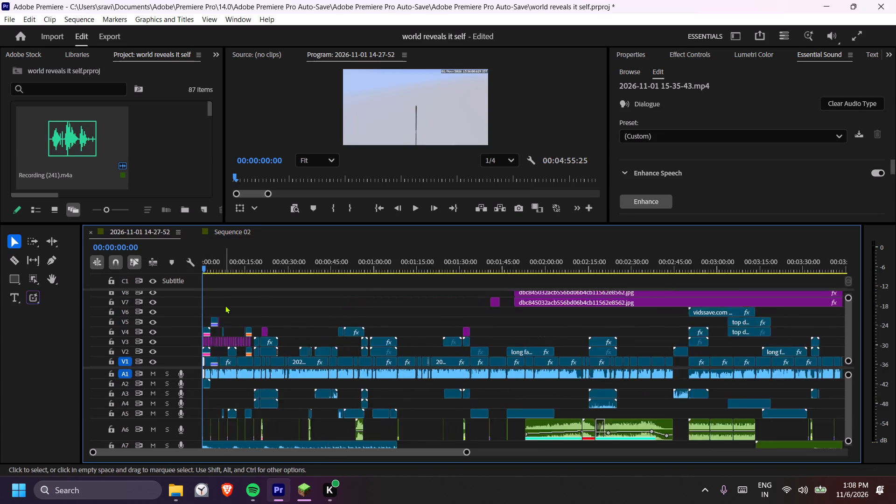
type("======")
key("equal")
key("equal")
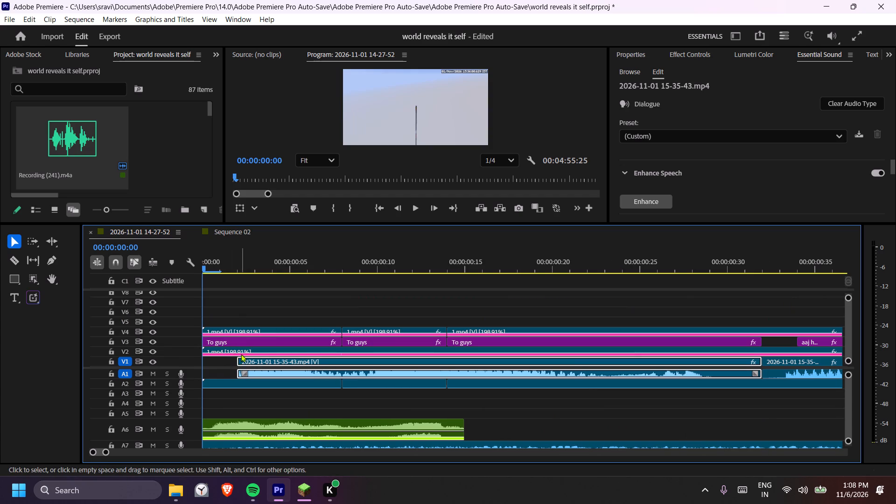
left_click(245, 353)
key("ctrl+c")
Paste the 1.mp4 clip into Sequence 02, place it at the start of track V1, and preview it.
left_click(222, 232)
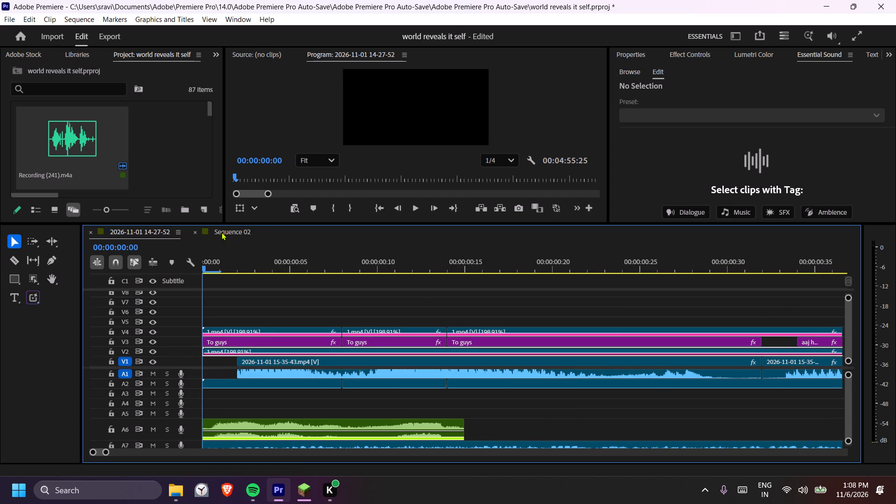
left_click_drag(214, 263, 252, 272)
left_click(367, 305)
type("--")
key("minus")
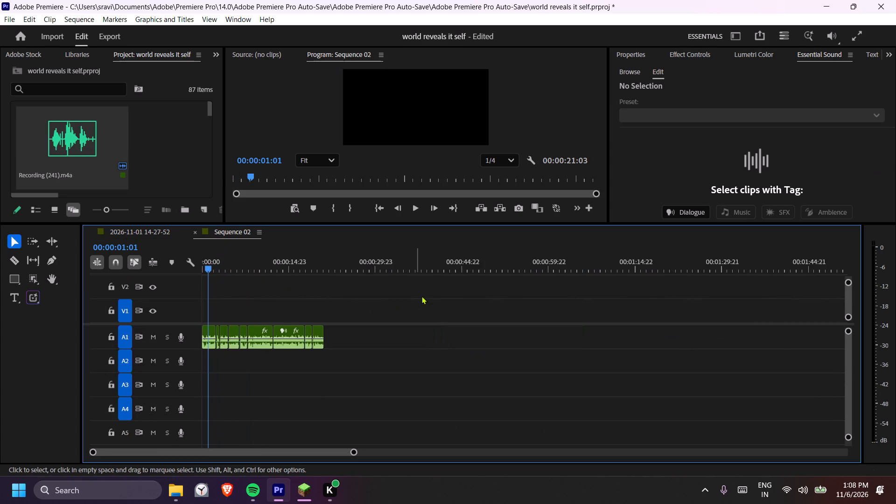
left_click(336, 276)
left_click(330, 268)
key("ctrl+v")
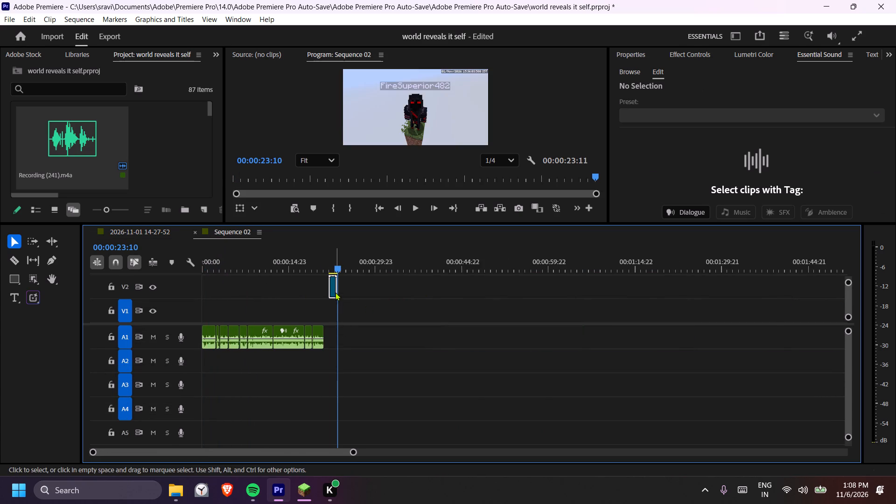
left_click_drag(335, 288, 189, 315)
left_click_drag(212, 269, 192, 268)
key("space")
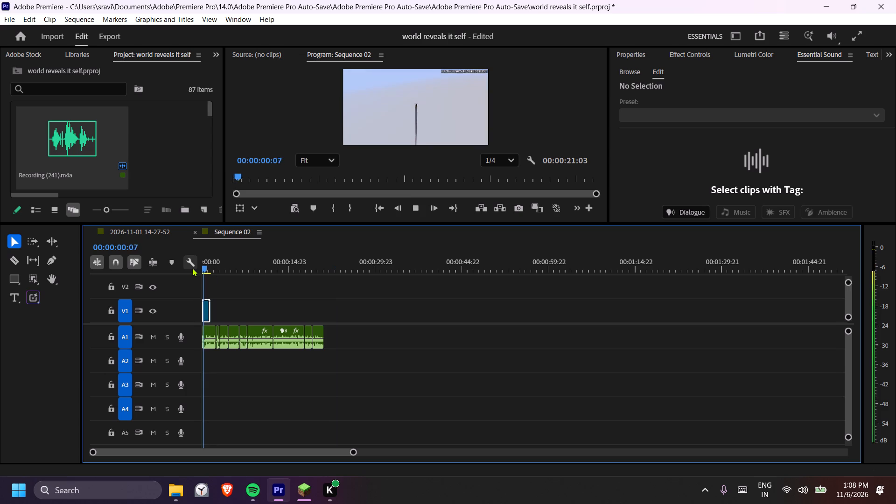
key("space")
key("space")
key("space")
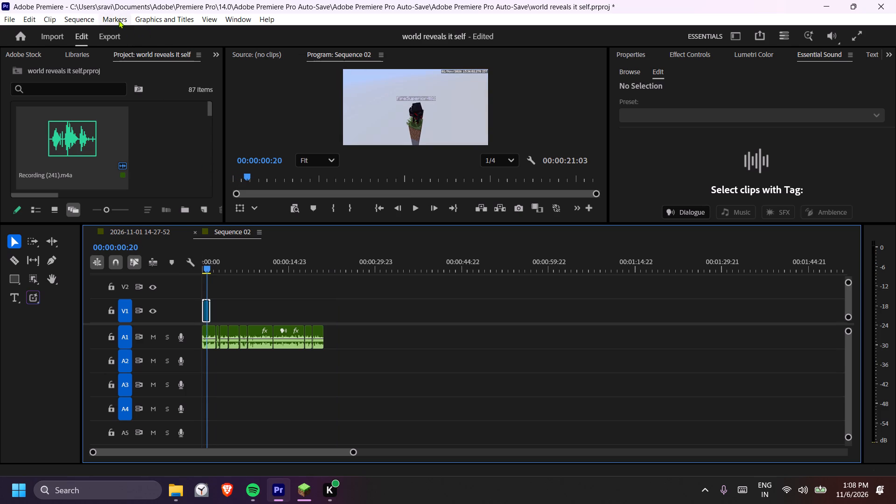
Set Sequence 02's horizontal frame size to 1080 in the sequence settings.
left_click(90, 19)
left_click(122, 32)
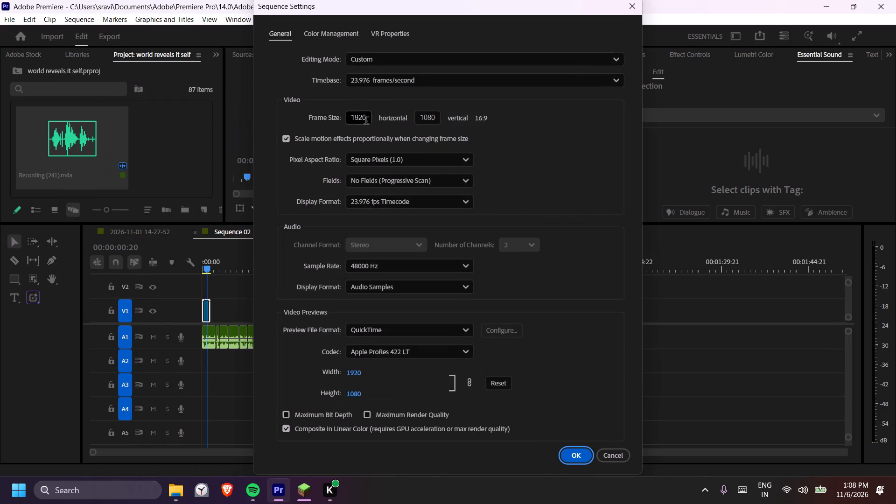
left_click(354, 117)
key("ctrl+a")
key("BackSpace")
type("1080")
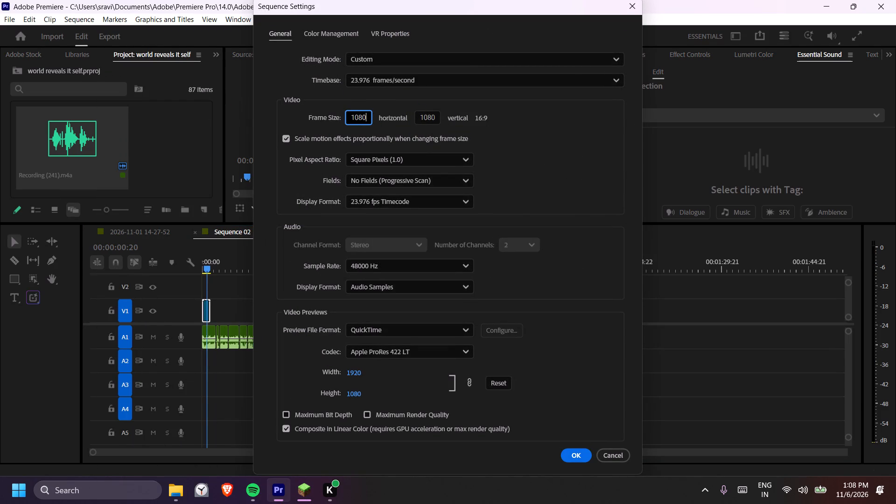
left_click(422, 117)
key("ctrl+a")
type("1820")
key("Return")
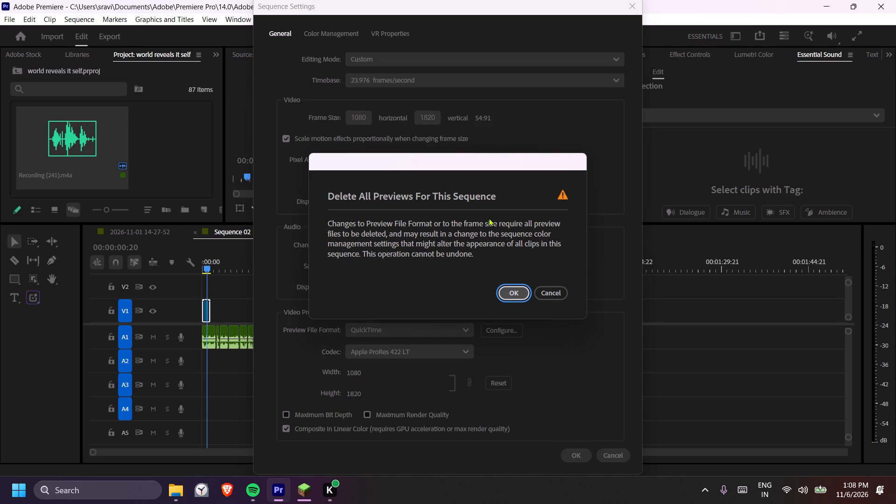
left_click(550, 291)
Set Sequence 02's vertical frame size to 1920 and apply the settings, accepting deletion of its previews.
left_click(423, 111)
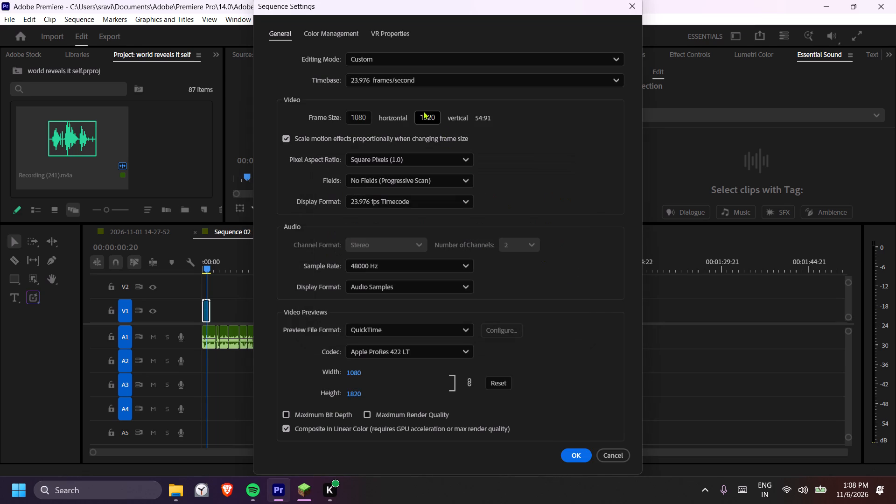
left_click(427, 115)
key("ctrl+a")
type("1920")
key("Return")
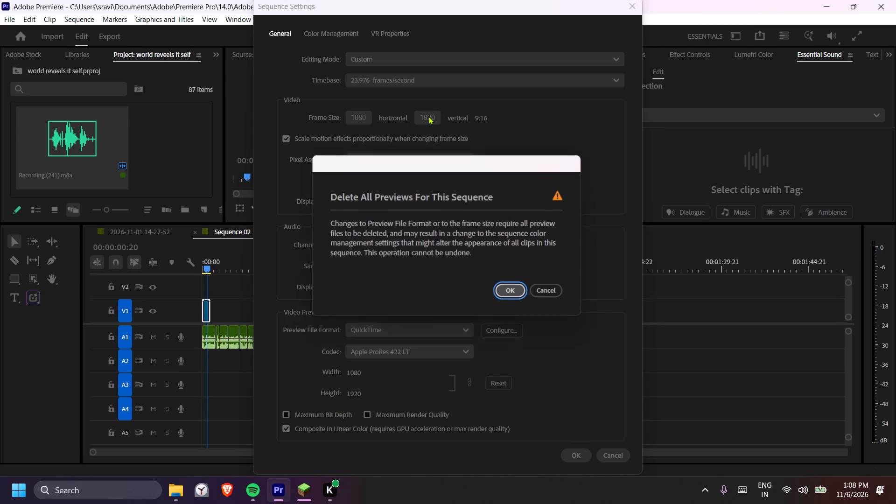
left_click(516, 288)
Set the 1.mp4 clip's Scale to 178 to fill the vertical frame, and preview the result.
left_click_drag(217, 262, 213, 262)
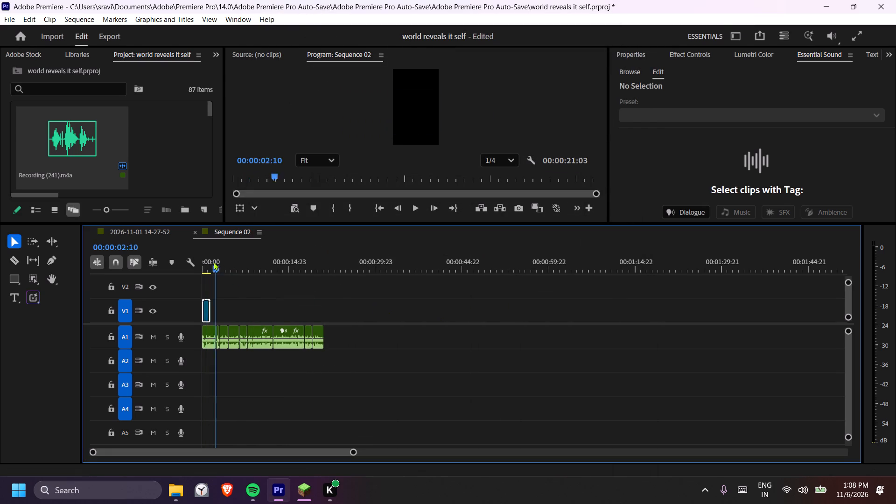
left_click_drag(213, 262, 183, 262)
key("space")
key("space")
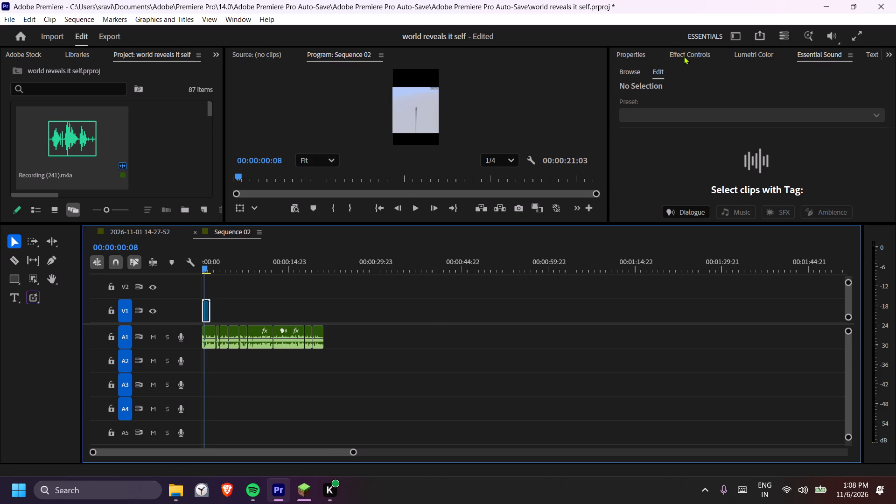
left_click(684, 56)
left_click(702, 141)
key("ctrl+a")
type("178")
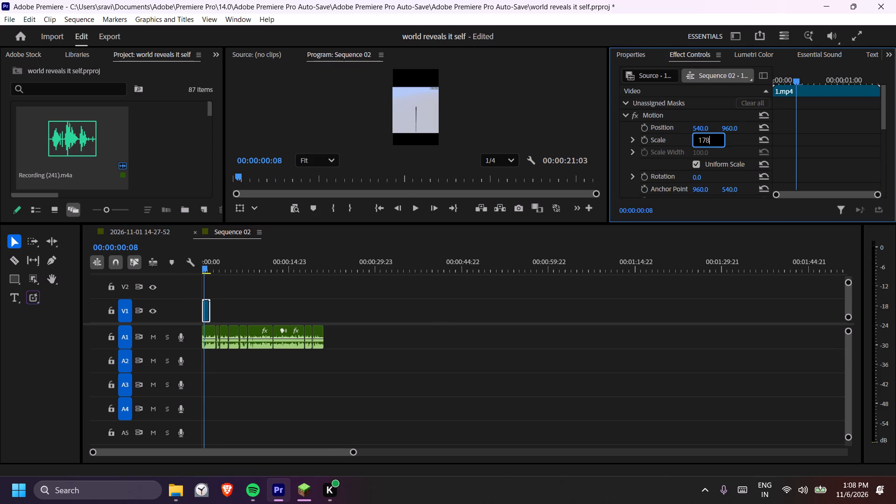
key("Return")
left_click_drag(227, 260, 187, 267)
key("space")
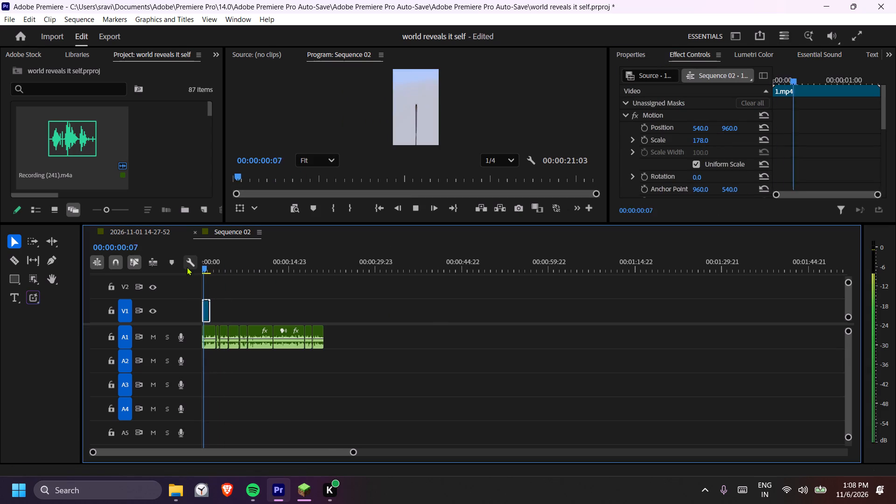
key("space")
Play the opening clip against the narration and park the playhead at the end of 1.mp4, at 00:00:01:13.
left_click(285, 284)
type("===")
key("space")
key("space")
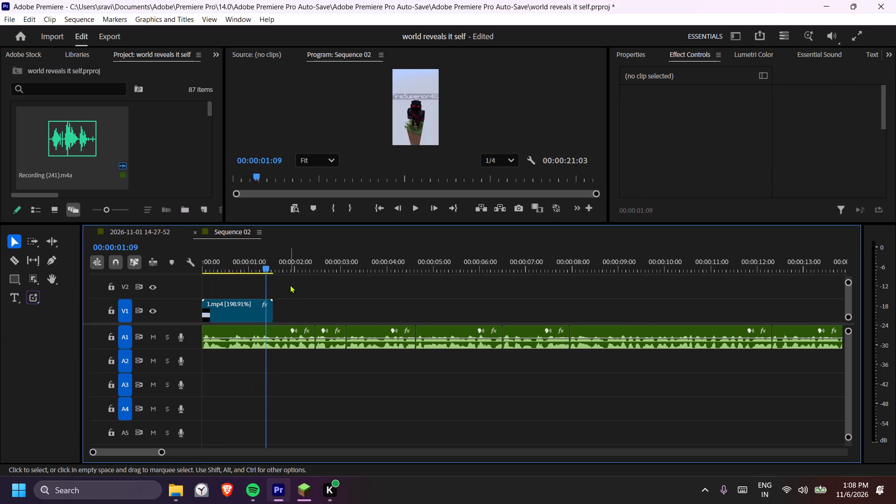
key("space")
key("space")
left_click(275, 263)
key("space")
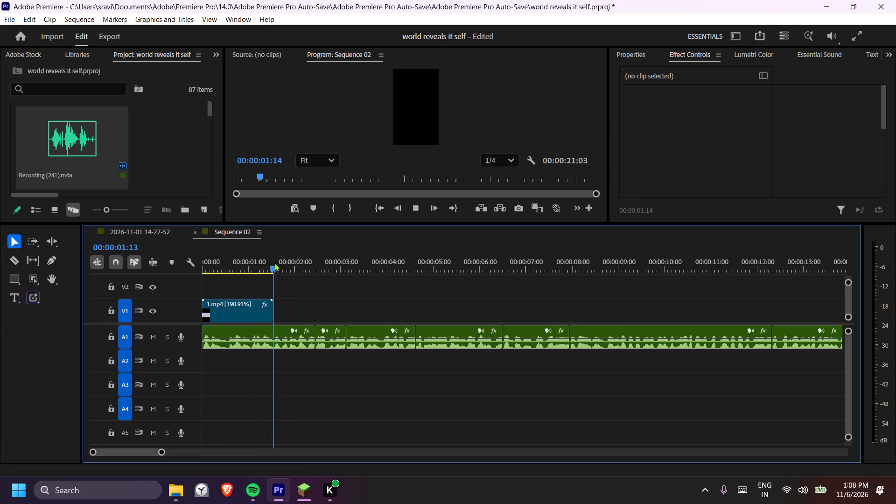
left_click_drag(283, 263, 276, 265)
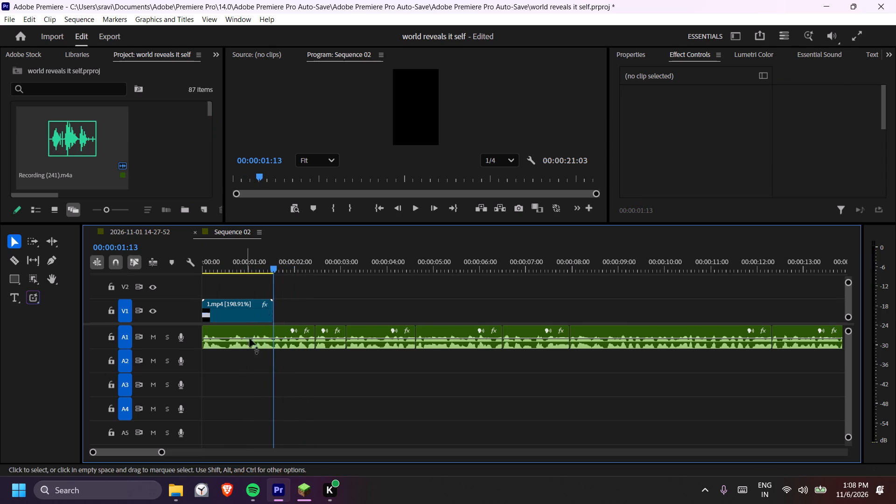
Bring walking reveals.mp4 and walking gen.mp4 from the promotional short folder in File Explorer onto Sequence 02's V2 track.
left_click(179, 495)
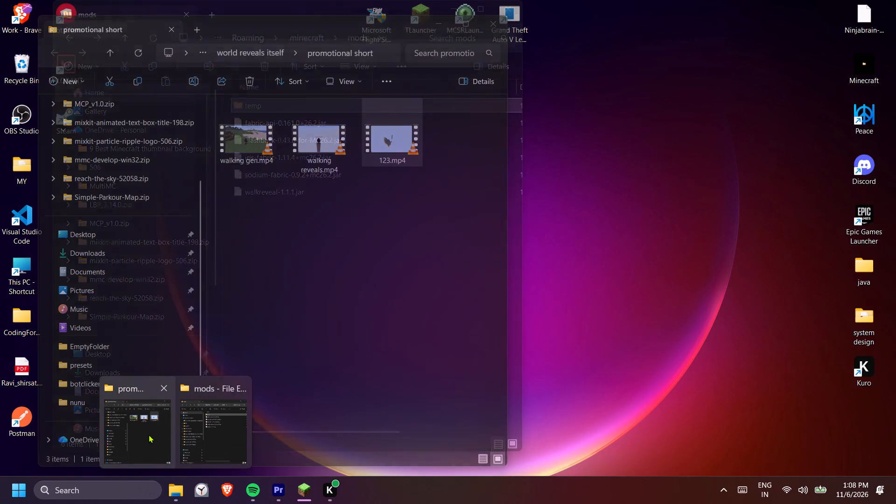
left_click(148, 434)
left_click(303, 205)
left_click(324, 159)
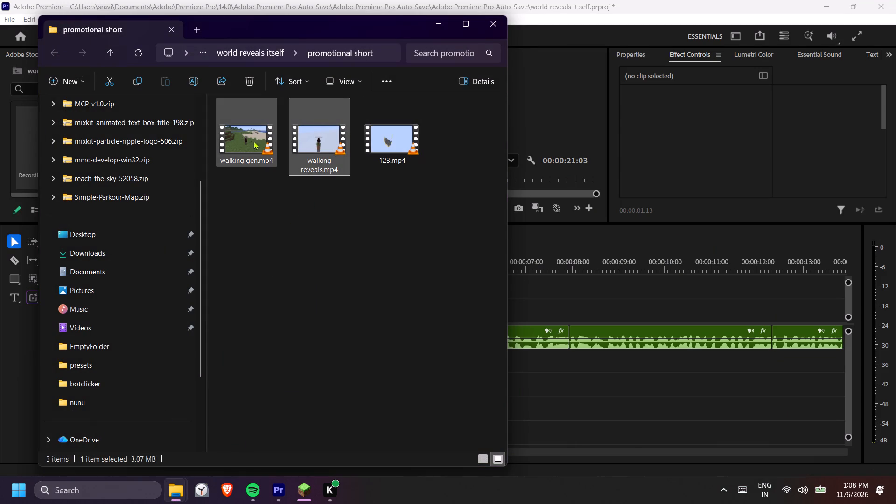
left_click(250, 140, "shift")
left_click_drag(355, 24, 164, 41)
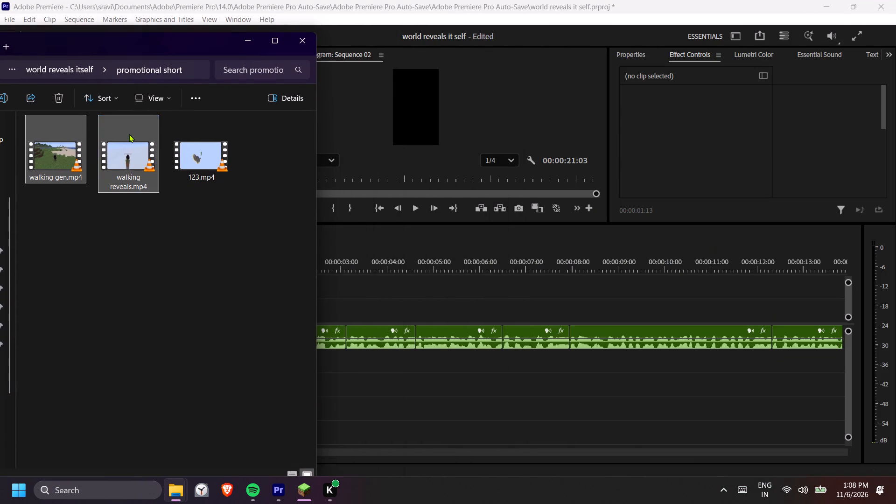
left_click_drag(128, 135, 513, 290)
left_click(252, 40)
Move walking reveals.mp4 to V1 directly after 1.mp4, and shift walking gen.mp4 earlier on V2 by 00:00:01:08.
left_click_drag(406, 286, 333, 303)
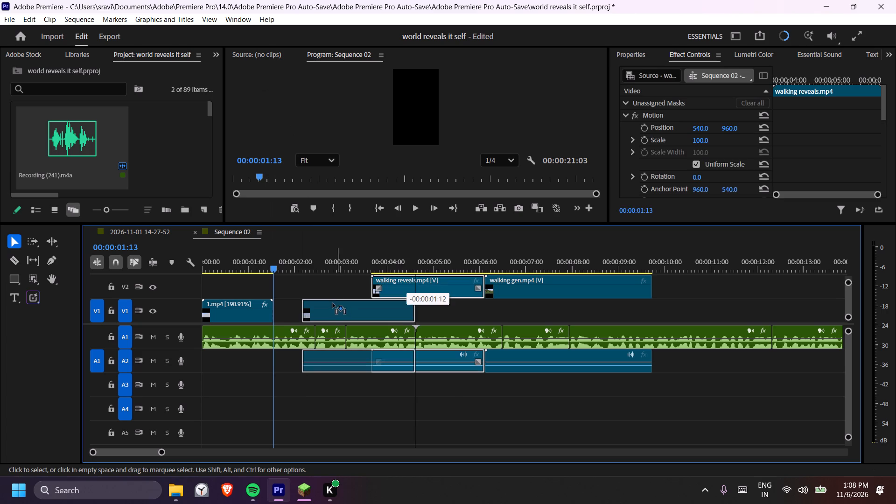
left_click_drag(333, 303, 309, 309)
left_click_drag(531, 281, 470, 287)
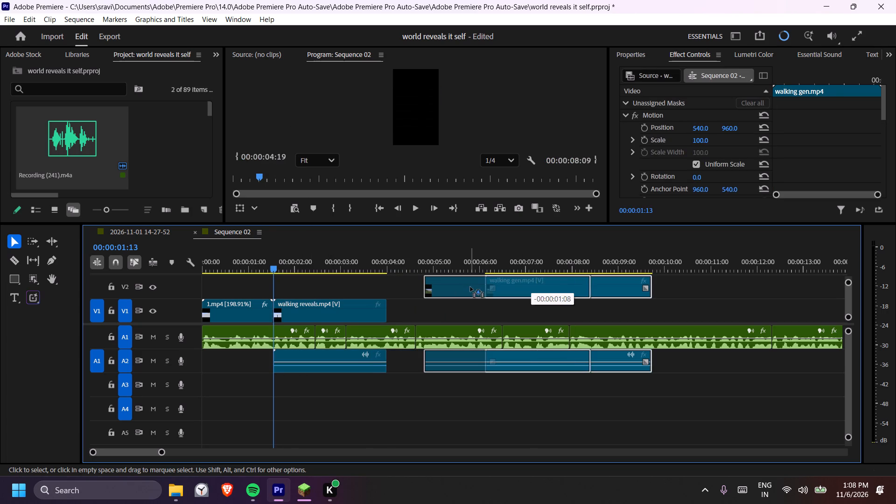
left_click_drag(456, 365, 360, 394)
Unlink walking gen.mp4 and delete its audio from A2.
left_click(489, 360)
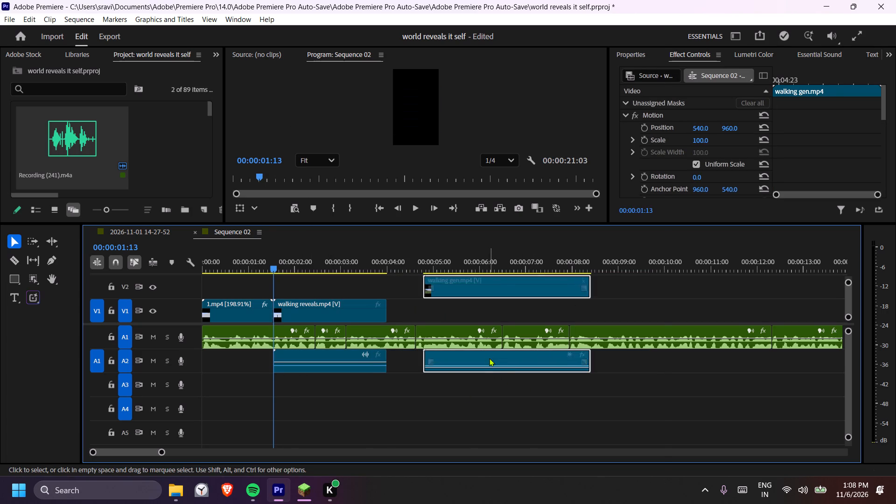
right_click(489, 357)
left_click(529, 211)
left_click(511, 364)
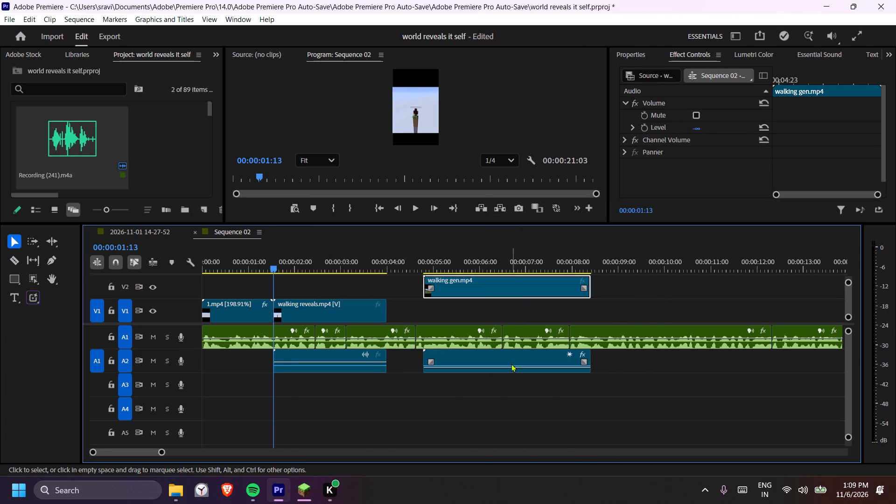
key("Delete")
Unlink walking reveals.mp4 and delete its audio from A2.
left_click(348, 371)
right_click(355, 367)
left_click(385, 207)
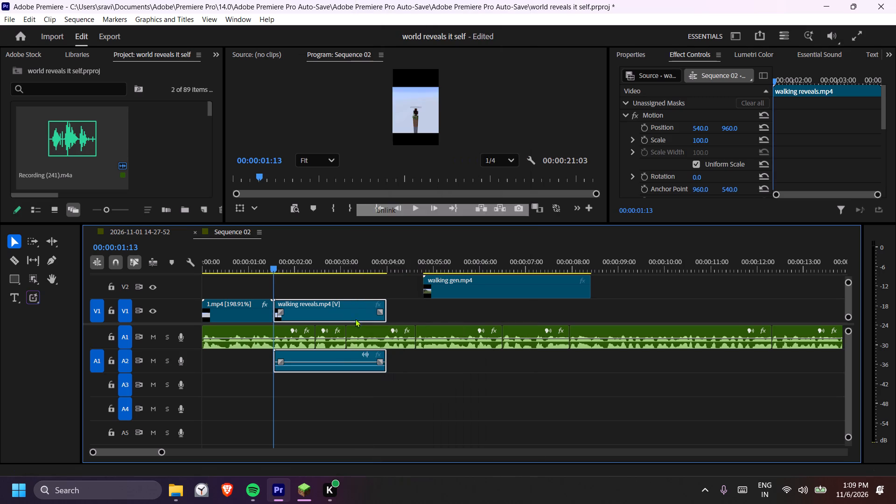
left_click(347, 361)
key("Delete")
Move walking gen.mp4 on V2 so it starts at 00:00:01:13, directly above walking reveals.mp4, and briefly preview it.
left_click_drag(455, 285, 310, 286)
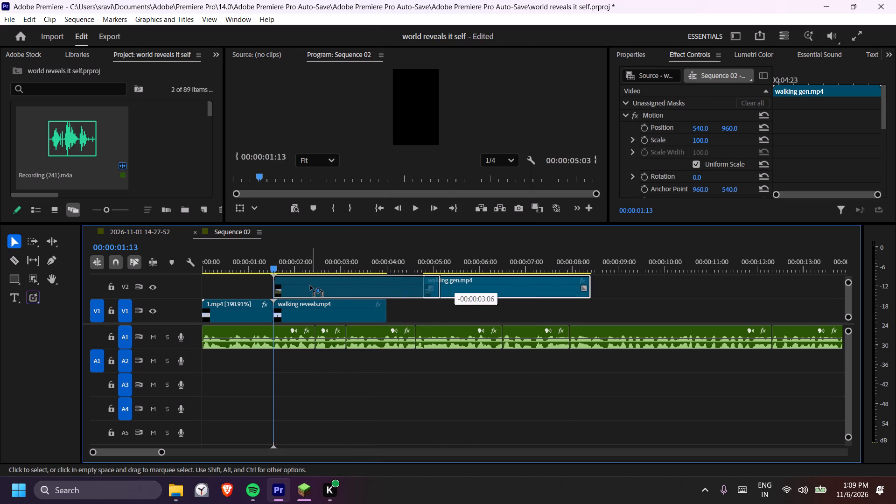
left_click_drag(310, 286, 309, 287)
key("space")
key("space")
Set the walking reveals.mp4 clip's Scale to 178.
left_click(336, 309)
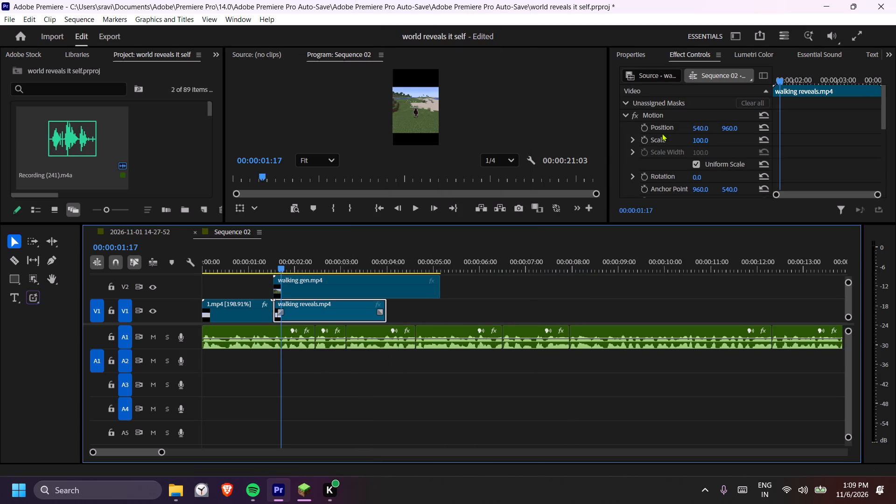
left_click(695, 143)
key("ctrl+a")
type("178")
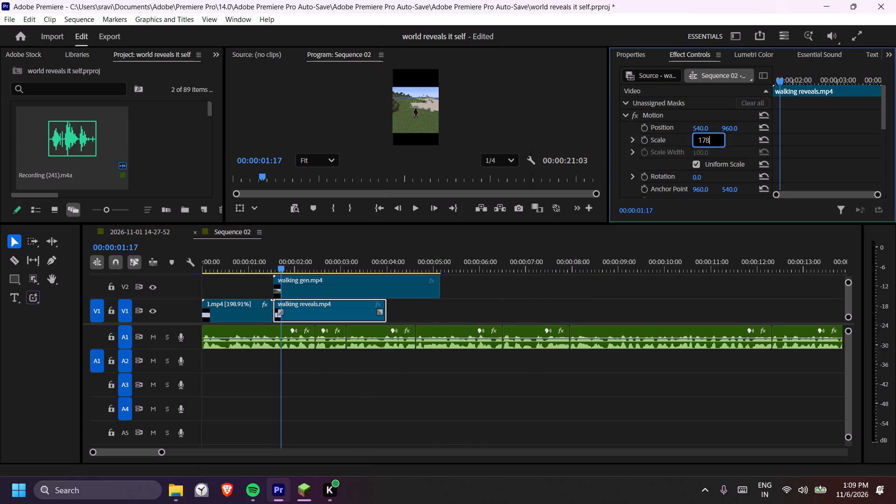
key("Return")
Set the walking gen.mp4 clip's Scale to 178.
left_click(339, 275)
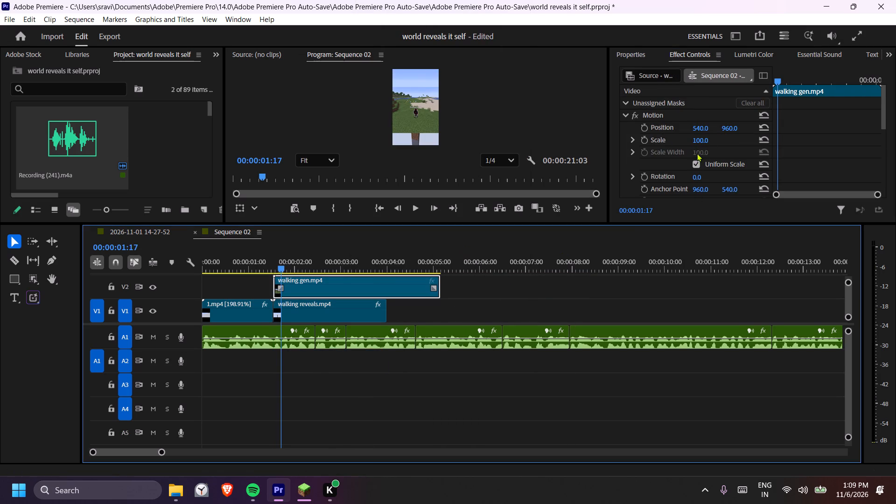
left_click(698, 140)
type("178")
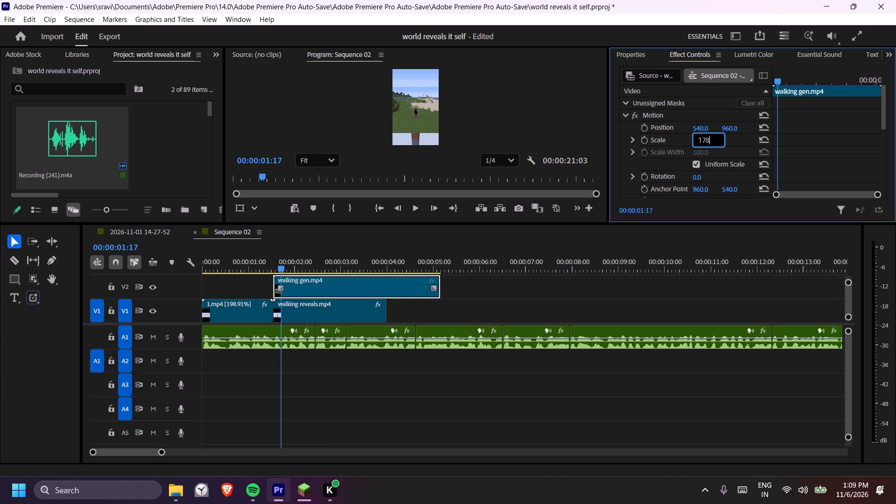
key("Return")
Set walking gen.mp4's Opacity to 0% at 00:00:01:14 and start Opacity keyframing there.
left_click_drag(288, 259, 276, 265)
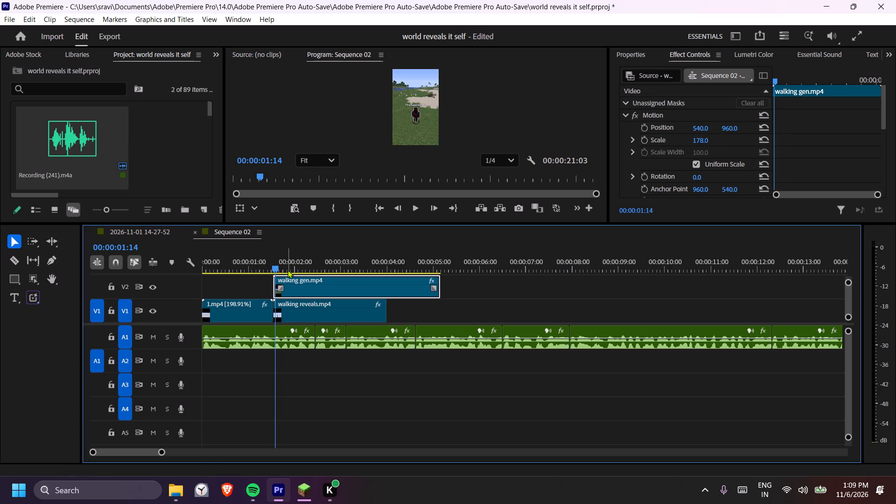
scroll(661, 160, "down", 11)
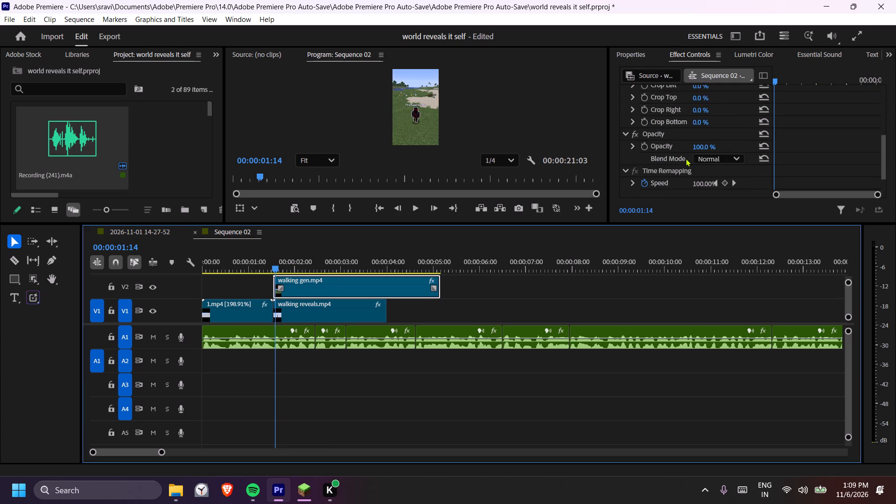
left_click(706, 146)
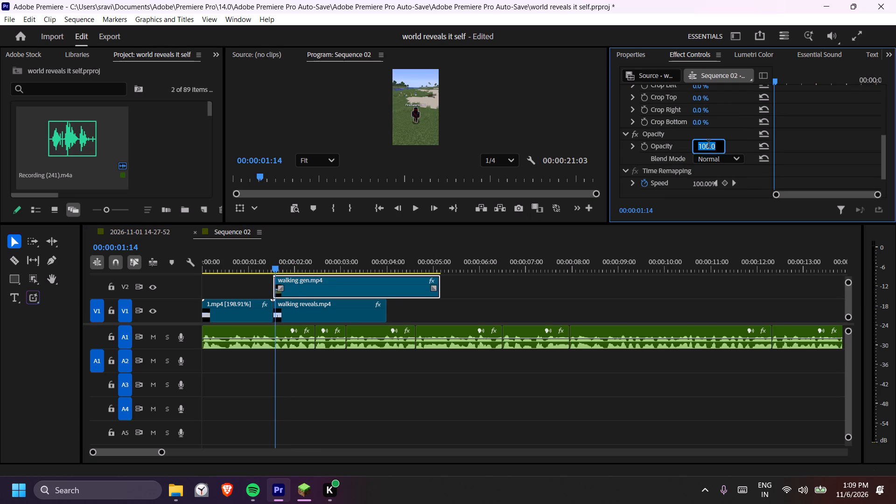
key("0")
key("Return")
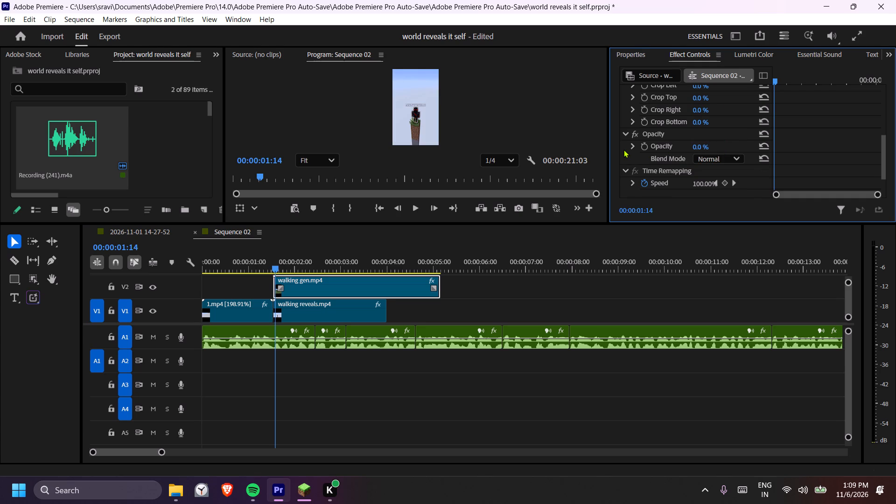
left_click(643, 147)
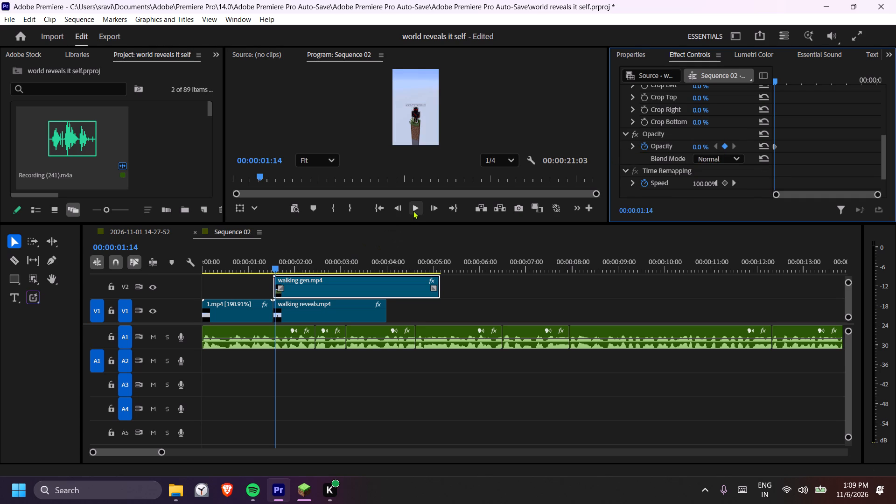
Play to 00:00:02:12 and add a second 0% Opacity keyframe to walking gen.mp4 there.
left_click(413, 210)
left_click(413, 210)
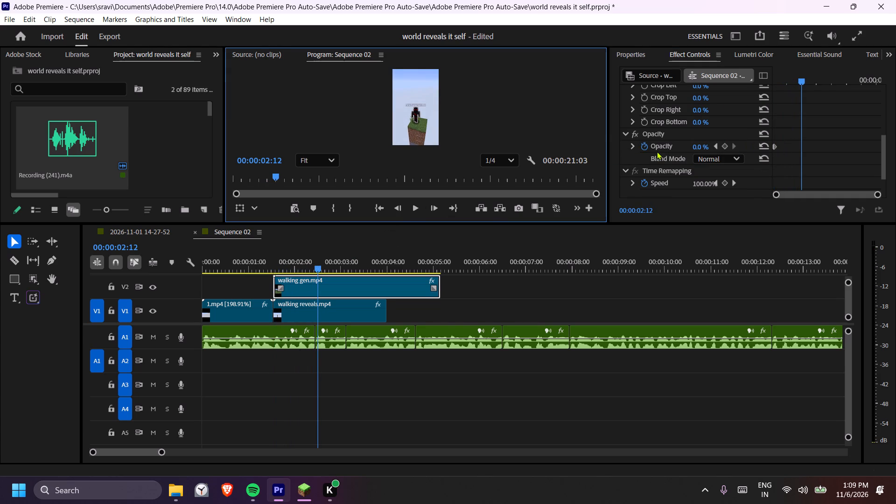
left_click(723, 148)
left_click(728, 144)
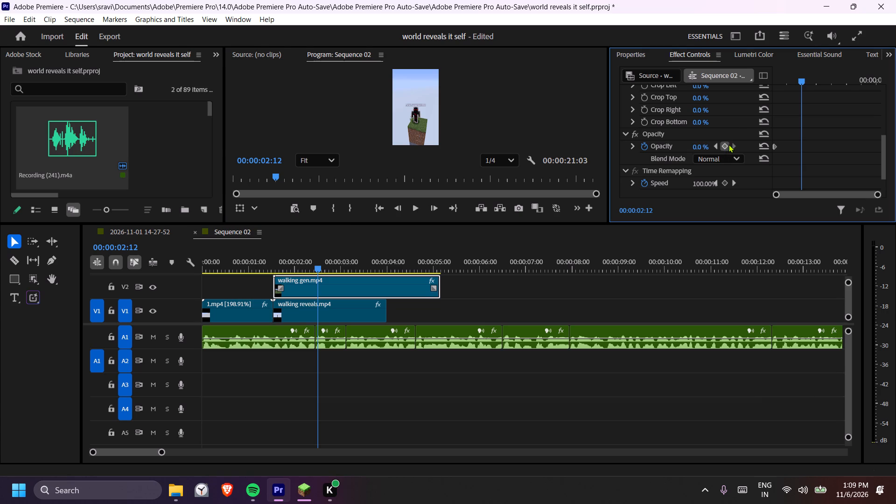
Keyframe walking gen.mp4's Opacity at 75% at 00:00:03:01.
left_click_drag(801, 78, 815, 78)
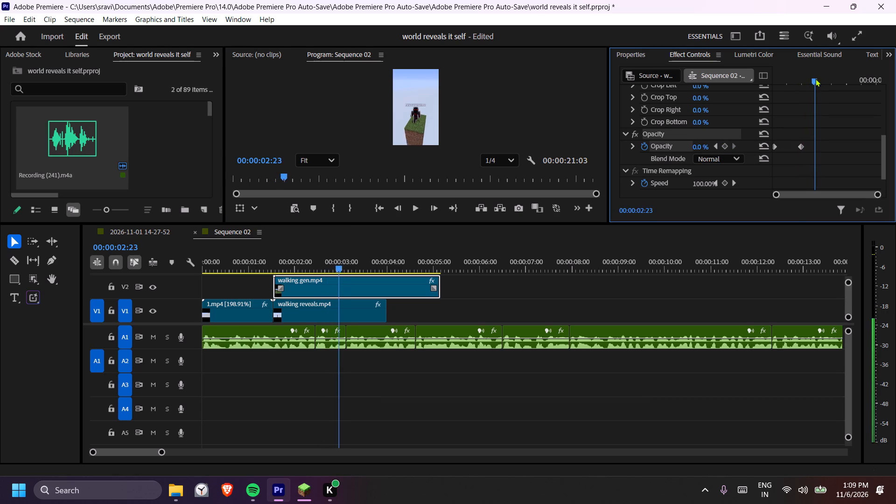
left_click_drag(815, 78, 818, 78)
left_click(694, 147)
type("75")
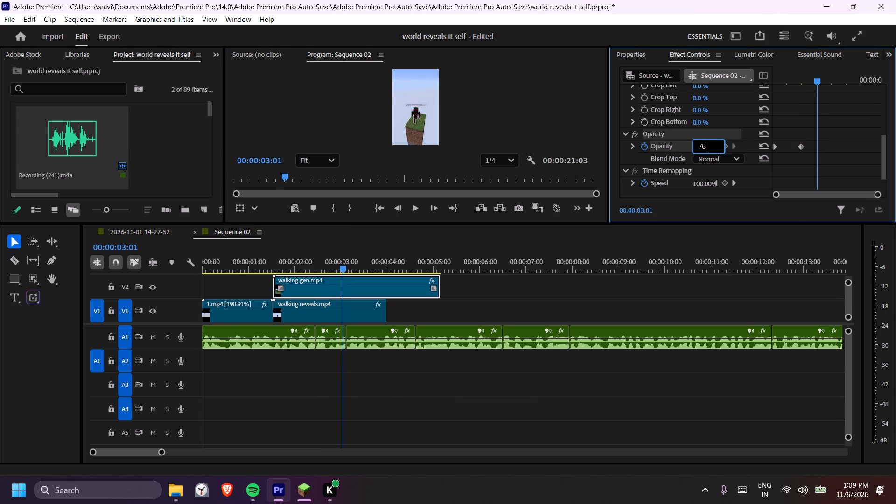
key("Return")
Keyframe walking gen.mp4's Opacity at 0% at 00:00:04:03.
left_click_drag(818, 84, 852, 84)
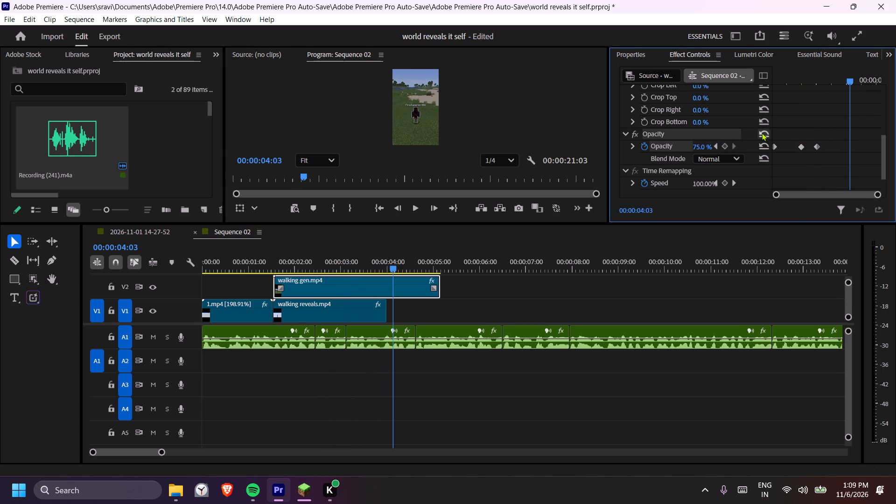
left_click(700, 145)
key("0")
key("Return")
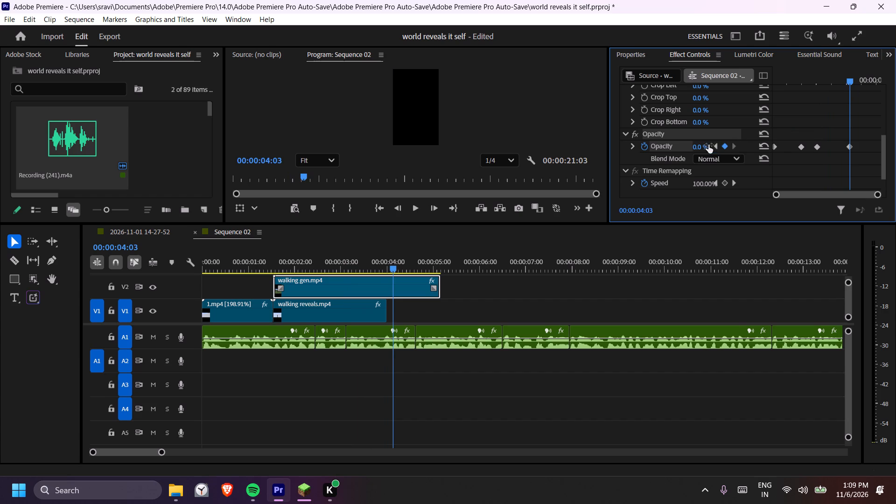
Move walking gen.mp4's last Opacity keyframe earlier to 00:00:03:23, near the end of walking reveals.mp4.
left_click_drag(390, 265, 385, 264)
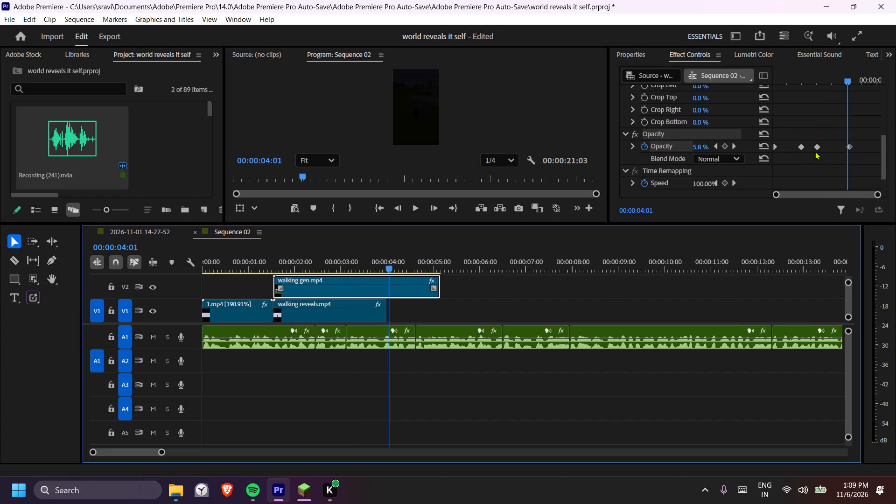
left_click_drag(850, 142, 835, 146)
left_click_drag(825, 79, 846, 81)
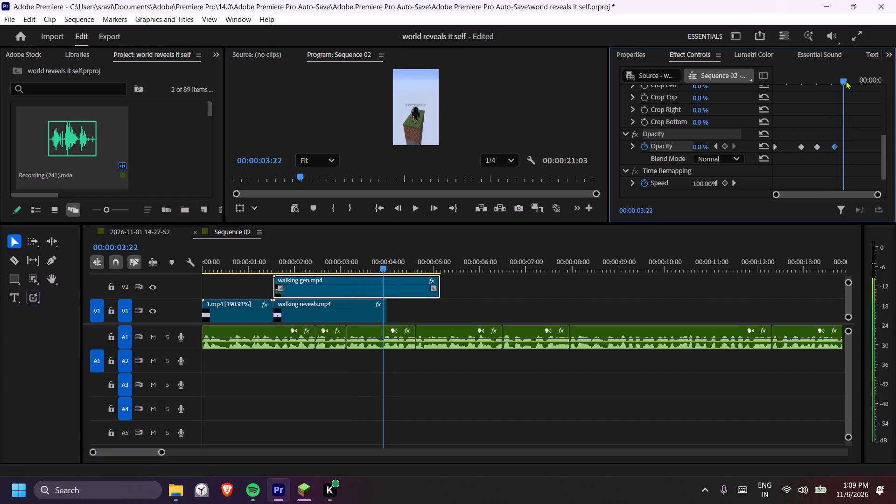
left_click_drag(846, 81, 847, 81)
left_click_drag(833, 144, 841, 144)
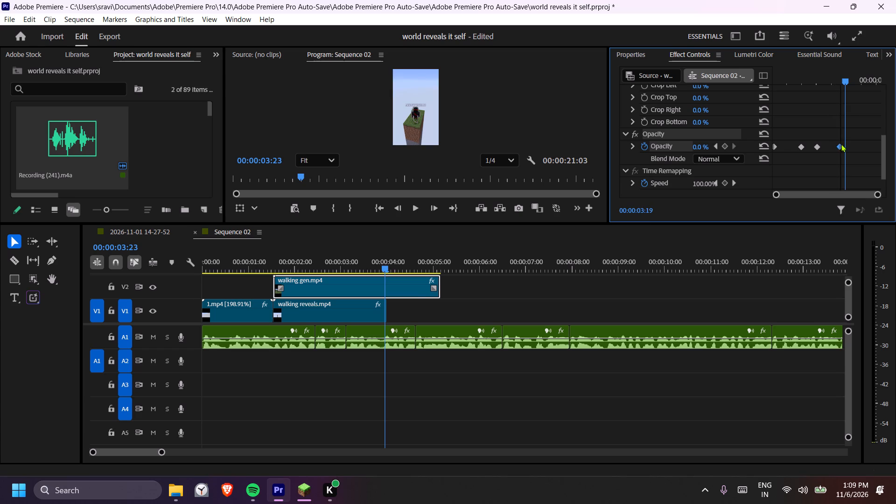
left_click_drag(841, 144, 843, 144)
Cut walking gen.mp4 on V2 at 00:00:03:23 and delete the part after the cut.
key("c")
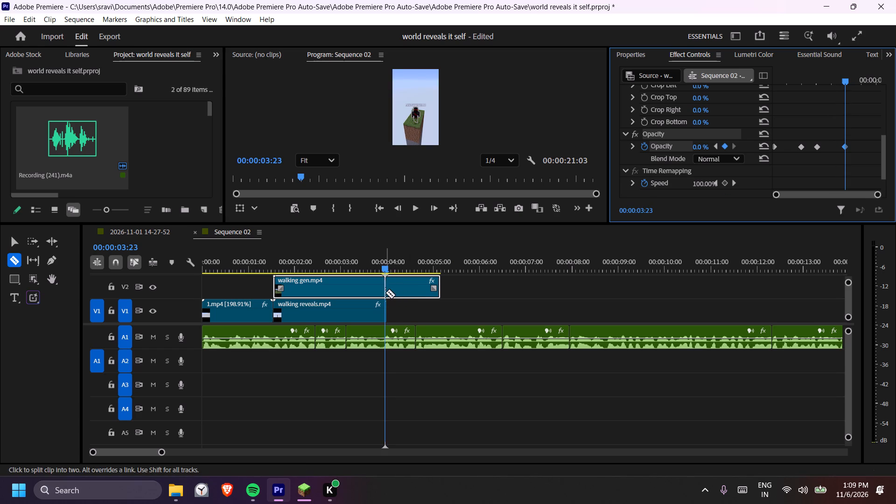
left_click(385, 293)
key("t")
left_click(417, 292)
key("Delete")
Play the section from the end of 1.mp4 onward twice to review the opacity fade against the narration.
left_click(262, 256)
key("space")
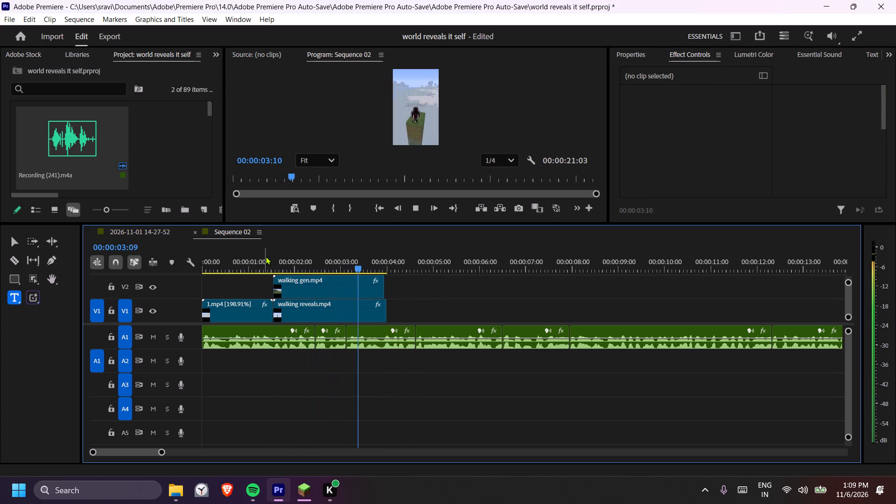
key("space")
left_click(259, 256)
key("space")
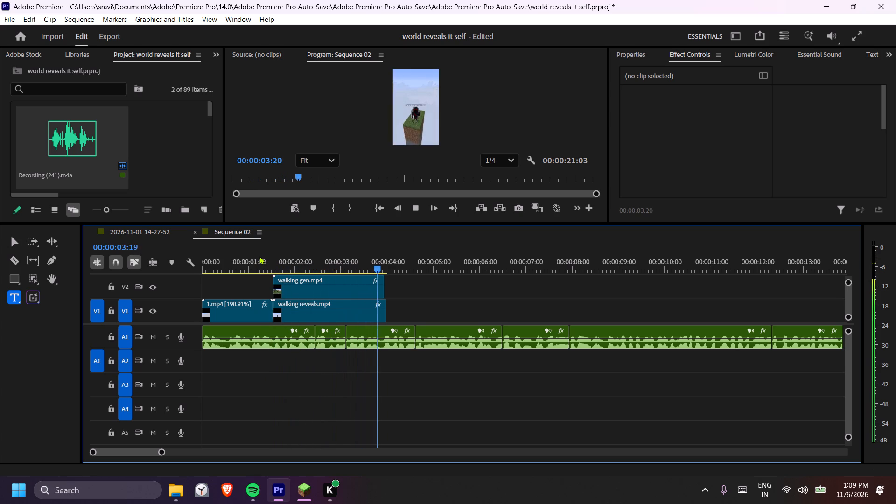
key("space")
key("space")
key("space")
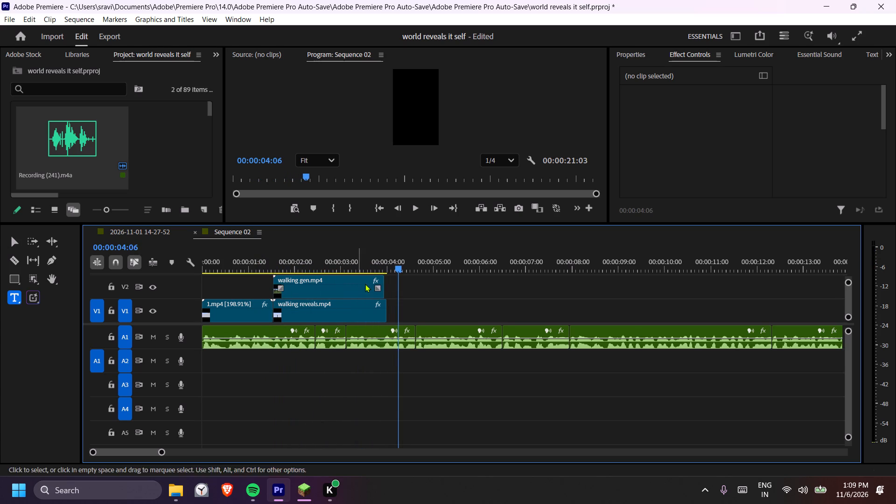
Extend walking gen.mp4's end to line up with walking reveals.mp4's end, and preview from about 00:00:03:00 to 00:00:04:16.
left_click_drag(385, 285, 390, 285)
left_click(350, 261)
key("space")
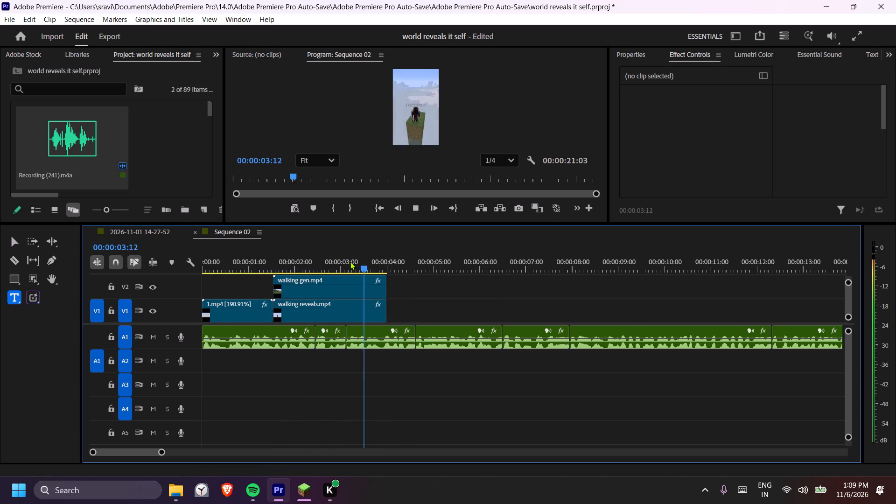
key("space")
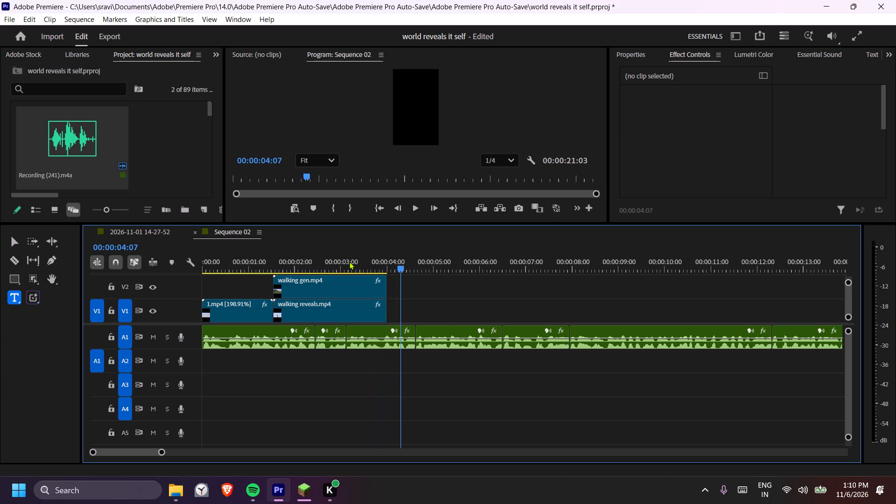
key("space")
key("space")
Add 123.mp4 from the promotional short folder to Sequence 02 on V1 at about 00:00:08:00, under no other clip.
scroll(176, 140, "down", 4)
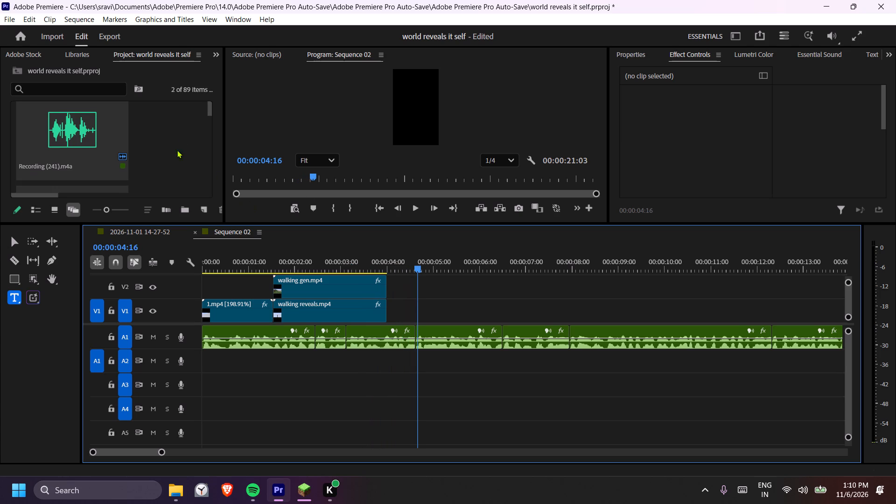
scroll(177, 150, "down", 11)
left_click(175, 494)
left_click(230, 434)
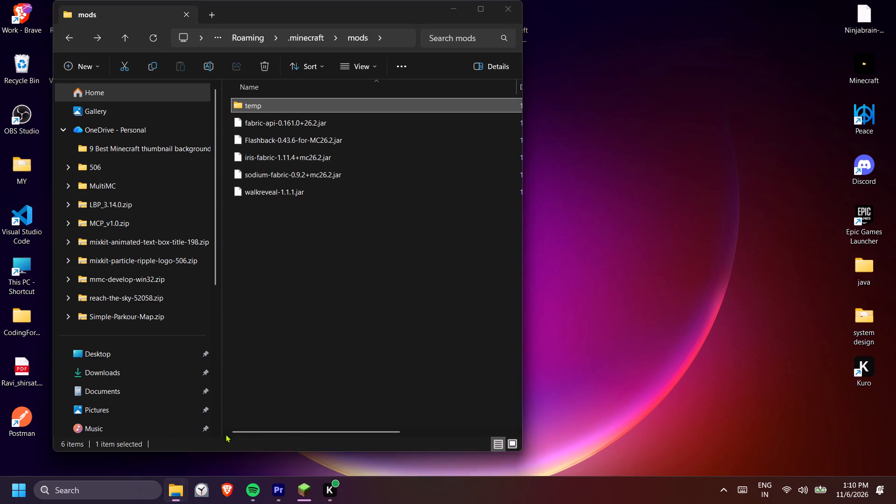
left_click(183, 493)
left_click(153, 443)
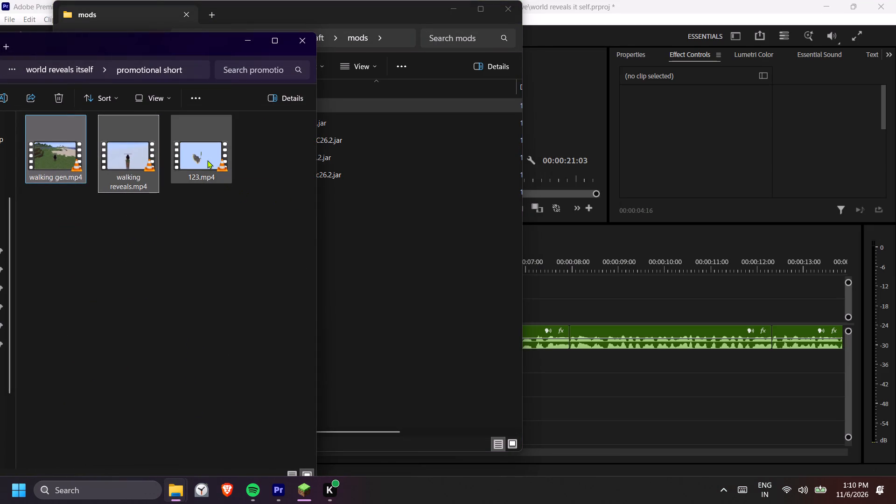
left_click_drag(203, 160, 576, 309)
left_click(460, 6)
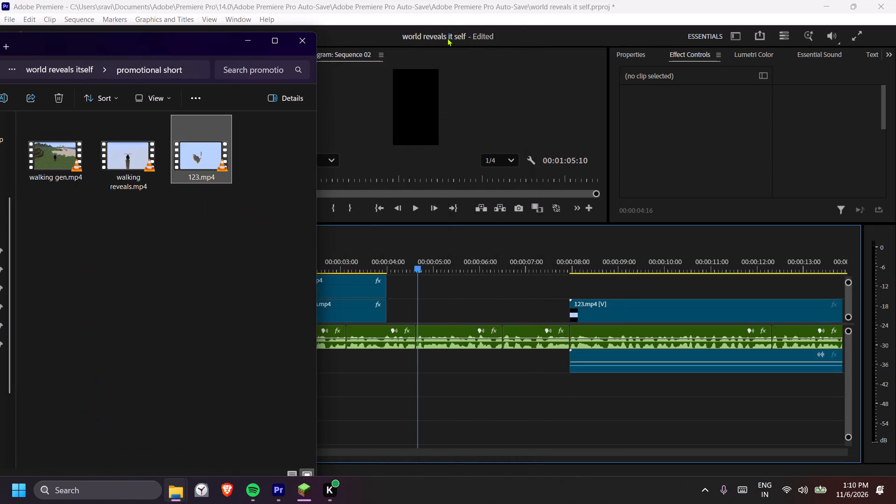
Unlink 123.mp4's video from its audio and delete the audio part on A2.
left_click(630, 309)
right_click(630, 305)
left_click(676, 214)
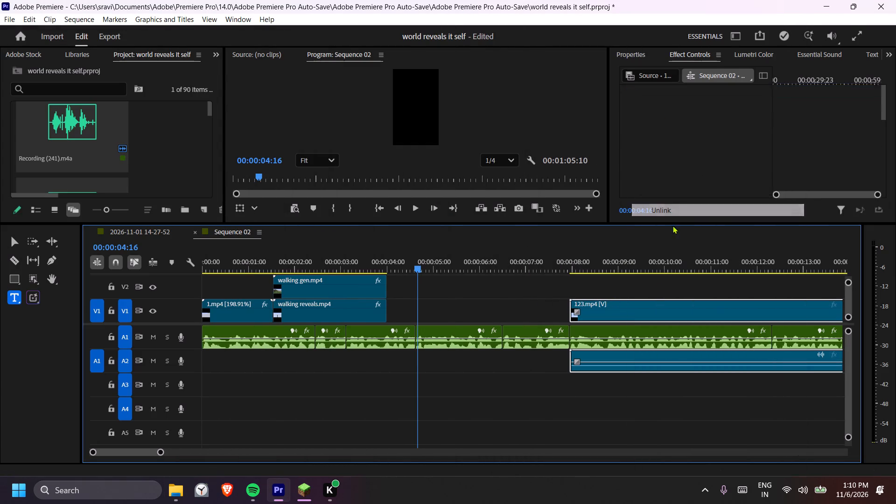
left_click(647, 351)
key("Delete")
Move 123.mp4 on V1 so it starts directly at the end of walking reveals.mp4.
left_click_drag(628, 301, 431, 308)
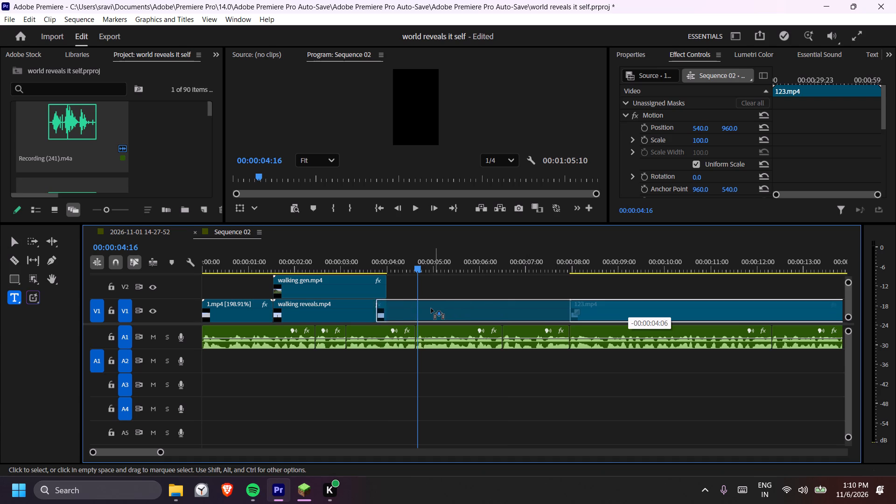
left_click_drag(431, 308, 451, 308)
Set 123.mp4's speed to 1250% and briefly preview from 00:00:03:23.
right_click(455, 308)
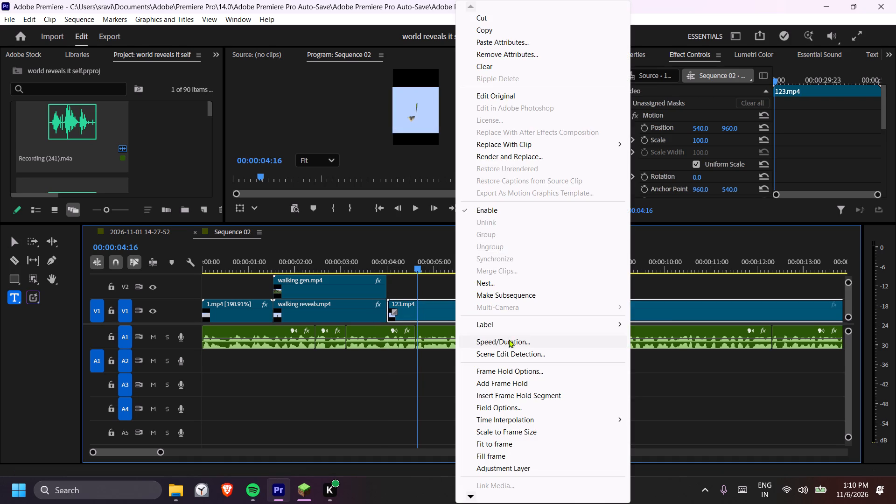
left_click(509, 339)
key("ctrl+a")
type("125")
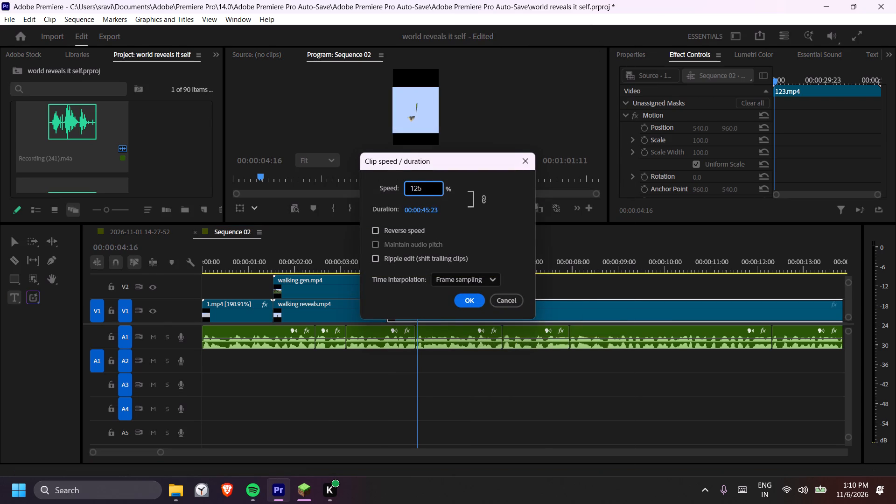
key("0")
key("Return")
left_click(386, 269)
key("space")
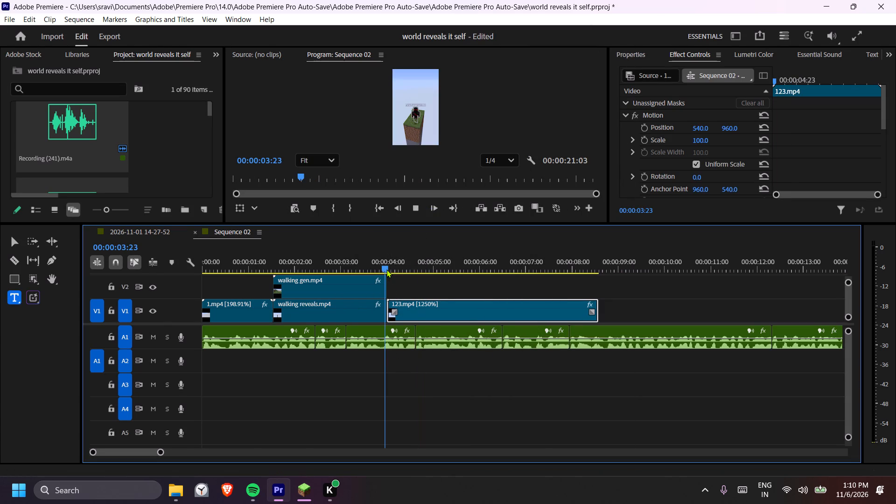
key("space")
left_click(154, 232)
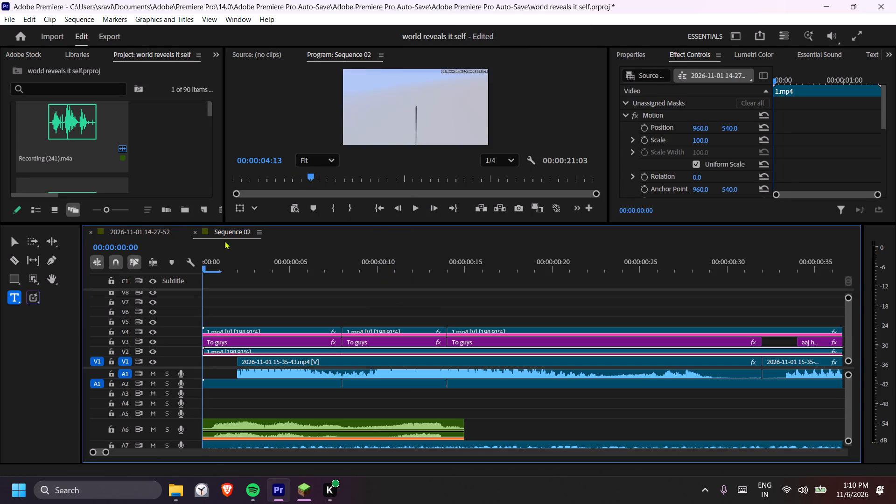
left_click(433, 301)
type("---")
left_click_drag(407, 274, 418, 273)
left_click_drag(418, 273, 441, 272)
left_click_drag(442, 261, 527, 265)
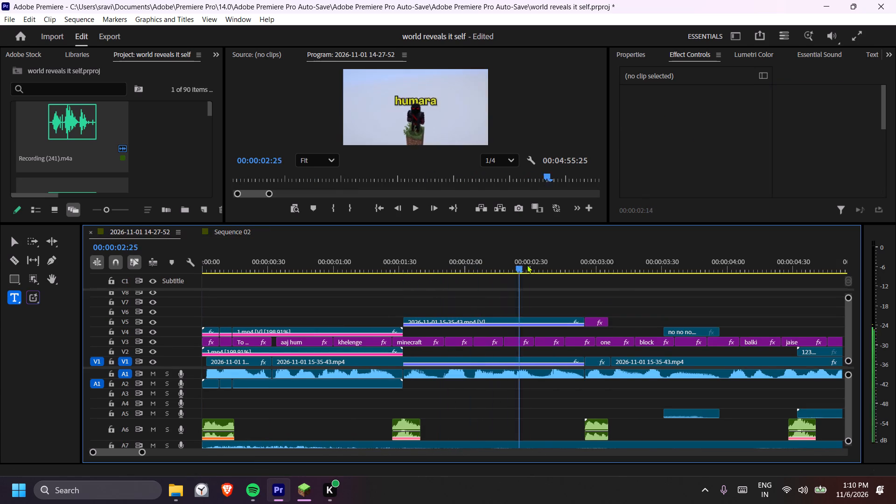
left_click_drag(527, 265, 561, 266)
scroll(462, 284, "down", 14)
left_click_drag(440, 261, 559, 267)
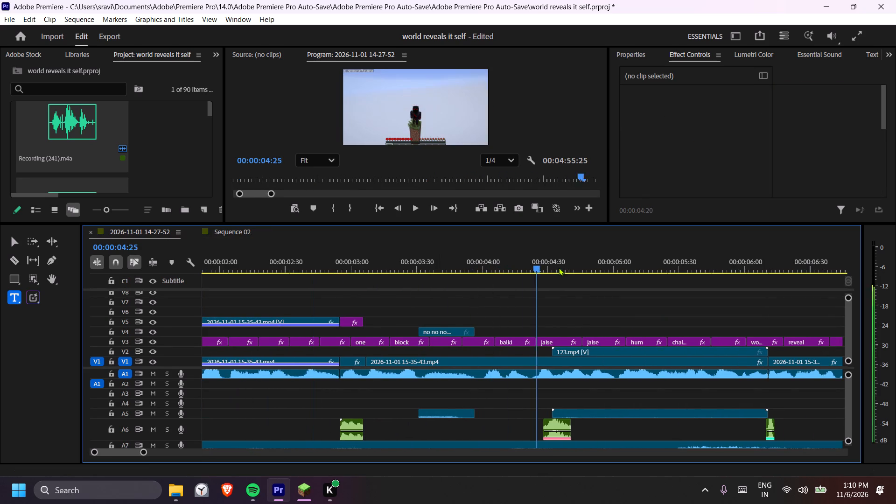
left_click_drag(559, 267, 678, 268)
scroll(512, 284, "down", 6)
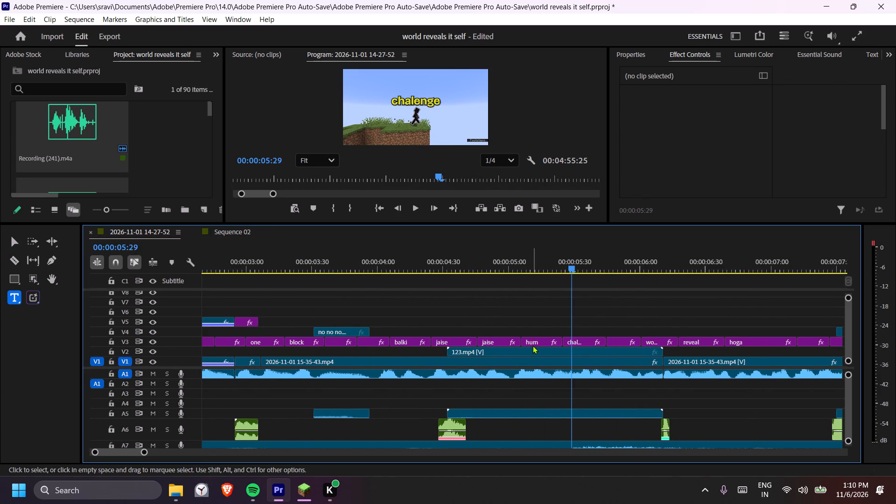
left_click(532, 345)
left_click(530, 349)
key("ctrl+c")
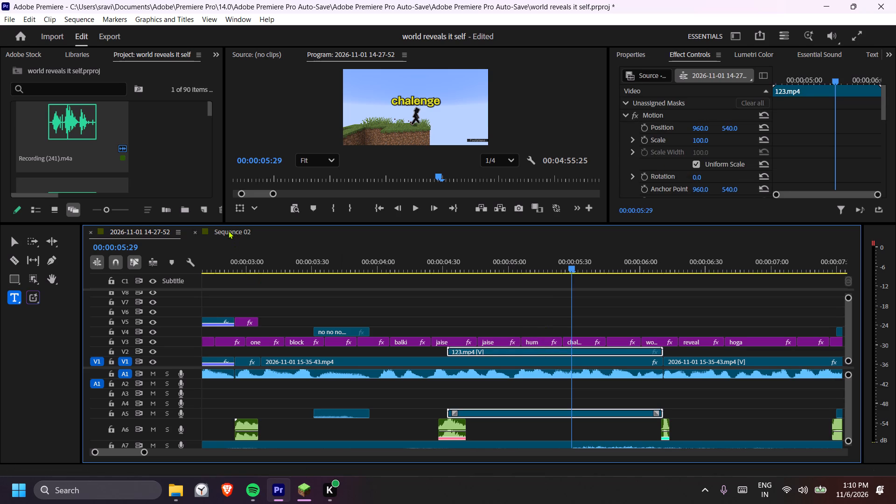
Return to Sequence 02 and play the narration over 123.mp4 around 00:00:06:10 to judge where the next shot should start.
left_click(228, 231)
left_click_drag(415, 261, 650, 263)
key("space")
left_click_drag(529, 258, 524, 258)
key("space")
left_click(496, 260)
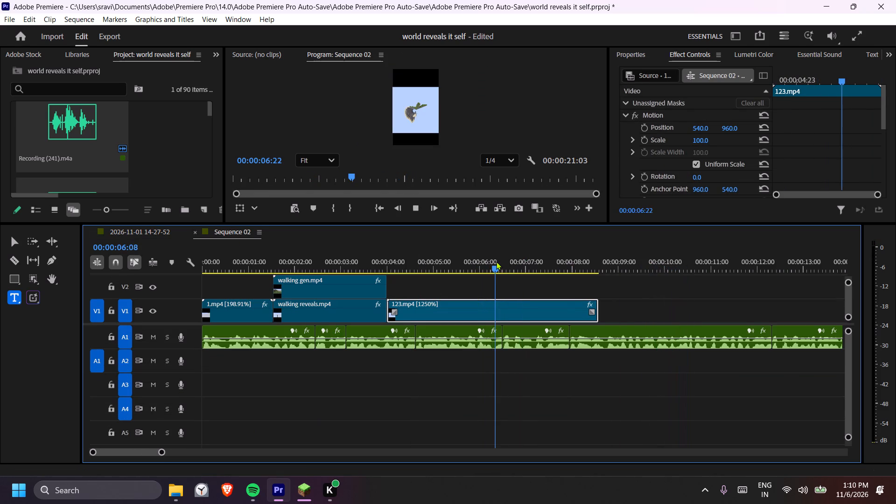
left_click(501, 261)
key("space")
key("space")
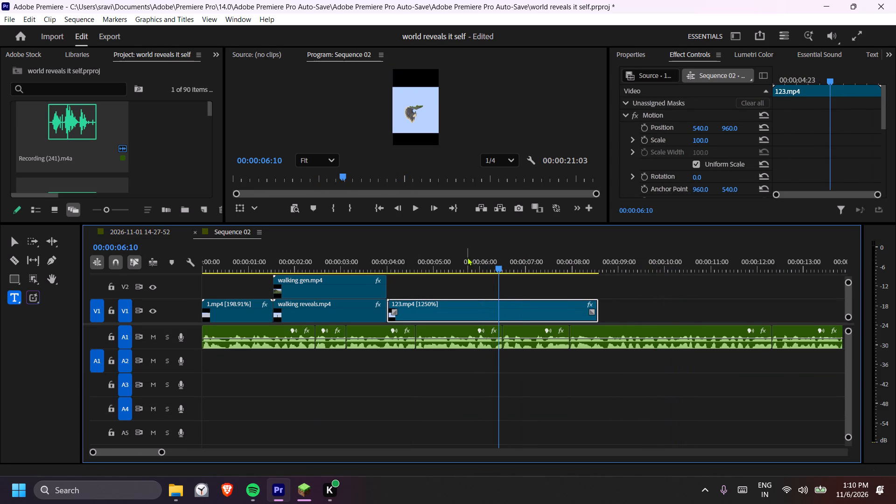
Save the project.
key("ctrl+s")
Set the Scale of 123.mp4 on V1 to 178 and preview it from 00:00:05:14.
left_click(448, 305)
left_click(699, 139)
key("ctrl+a")
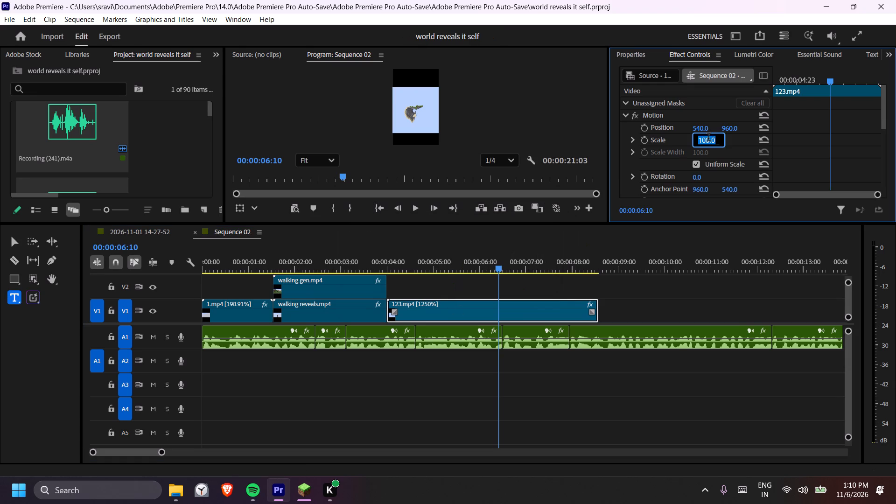
type("178")
key("Return")
left_click(462, 249)
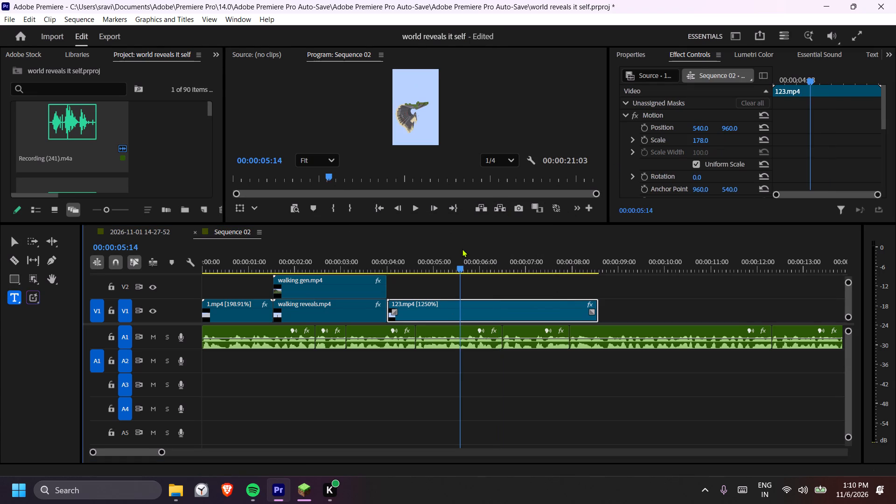
key("space")
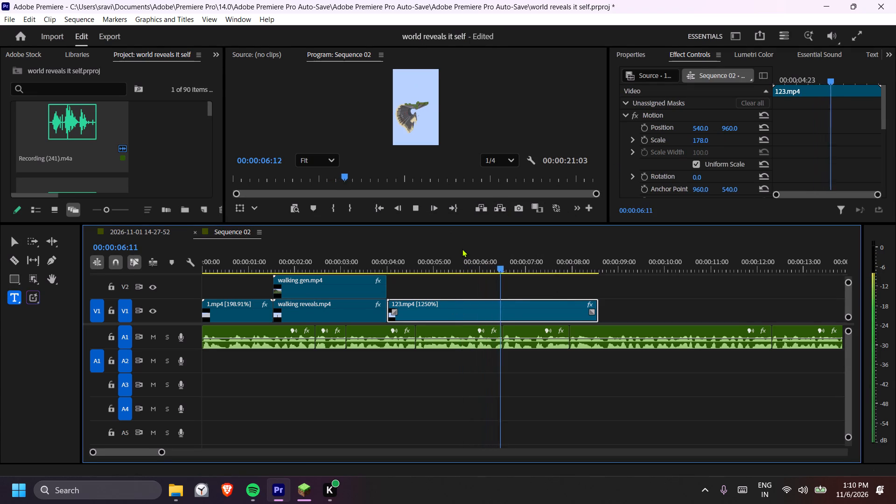
scroll(439, 286, "down", 4)
key("space")
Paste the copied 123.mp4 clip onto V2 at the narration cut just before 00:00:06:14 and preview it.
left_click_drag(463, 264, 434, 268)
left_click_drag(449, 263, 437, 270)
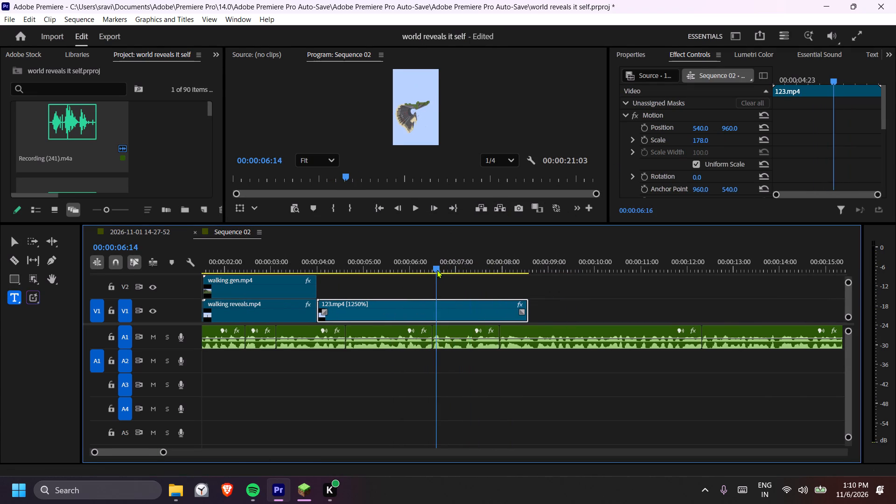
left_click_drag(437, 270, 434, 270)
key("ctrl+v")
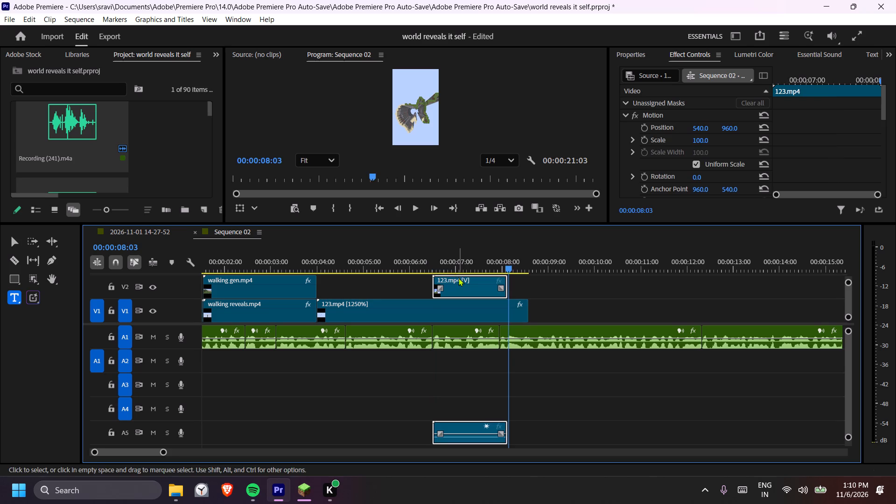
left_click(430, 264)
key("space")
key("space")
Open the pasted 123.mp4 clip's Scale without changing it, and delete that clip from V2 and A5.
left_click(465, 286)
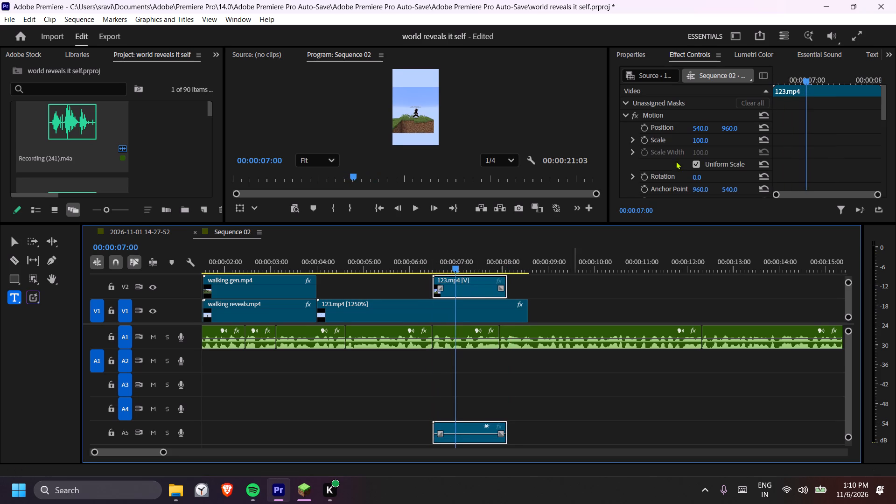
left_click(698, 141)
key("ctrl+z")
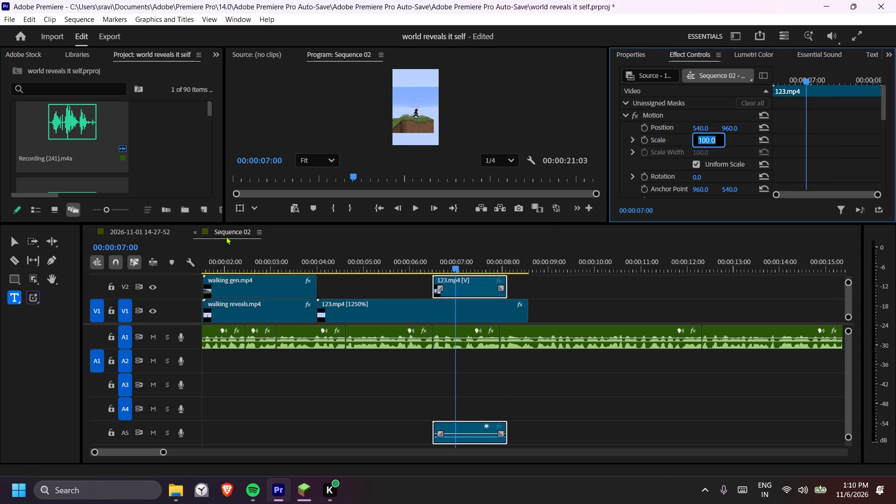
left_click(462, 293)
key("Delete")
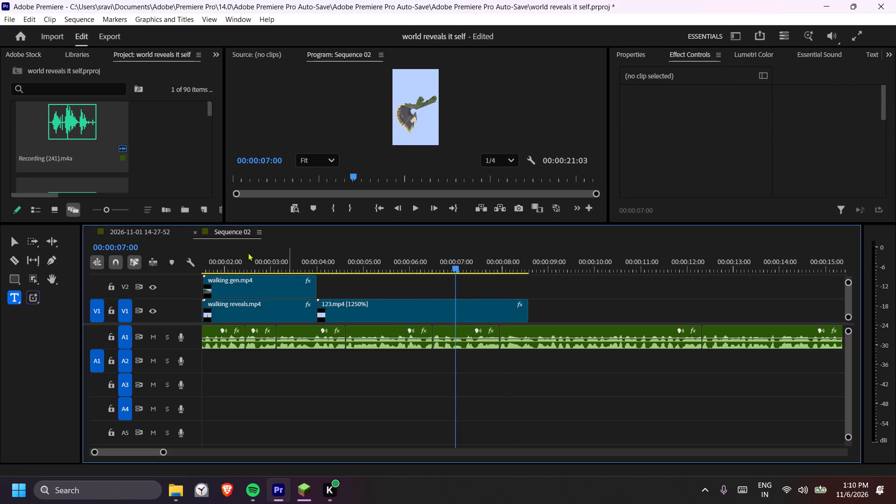
left_click(149, 232)
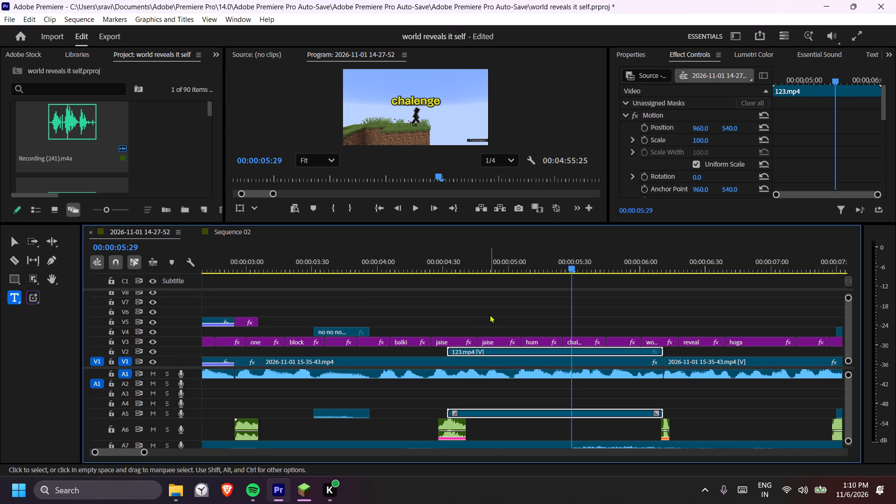
key("ctrl+c")
Return to Sequence 02 and review the change to 123.mp4 from 00:00:03:14 and its narration from 00:00:05:00 to 00:00:06:02.
left_click(207, 235)
left_click_drag(332, 263, 300, 263)
key("space")
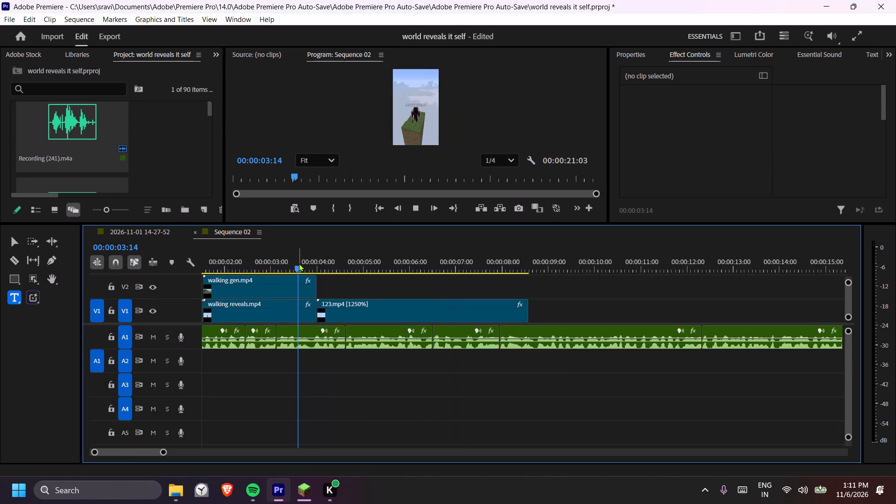
key("space")
left_click_drag(336, 259, 326, 261)
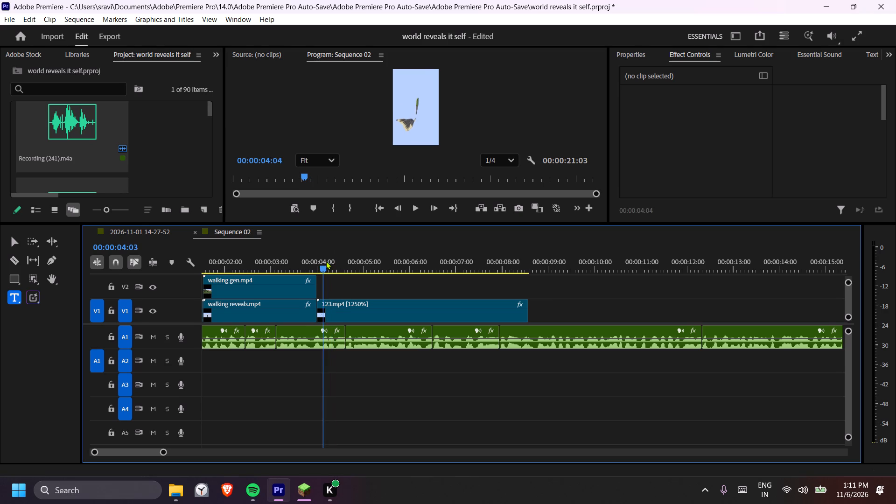
left_click_drag(326, 261, 358, 262)
left_click(364, 262)
key("space")
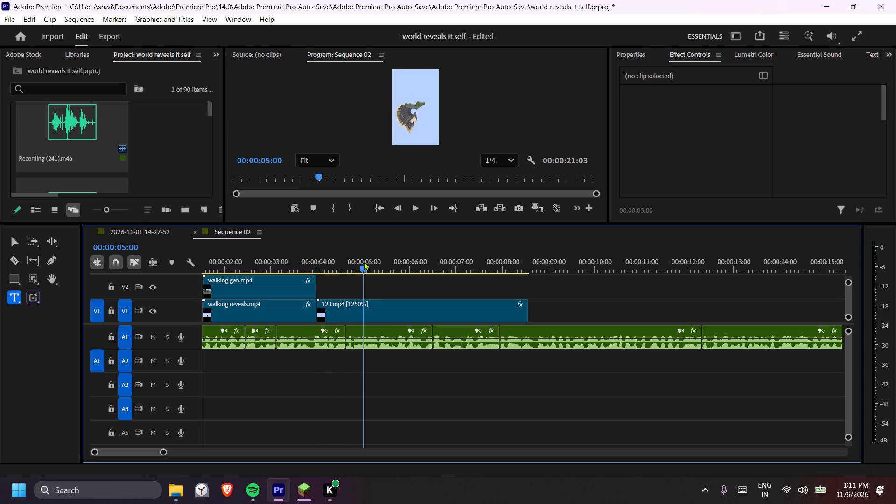
key("space")
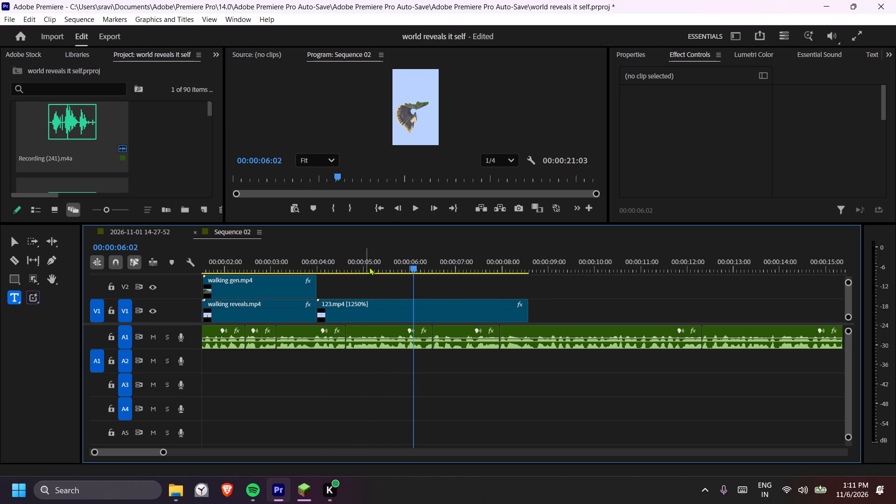
Paste the copied 123.mp4 clip onto V2 in empty space at about 00:00:11:12, beyond the existing video clips.
left_click_drag(594, 265, 665, 265)
key("ctrl+v")
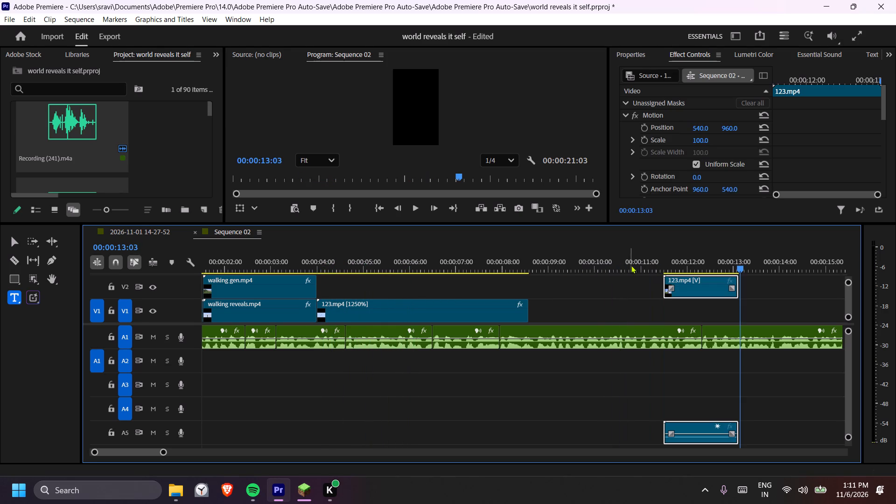
Play Sequence 02 from about 00:00:01:00 to 00:00:05:11 to review the clips against the narration.
left_click_drag(377, 265, 360, 266)
scroll(343, 271, "up", 7)
left_click_drag(257, 261, 245, 263)
key("space")
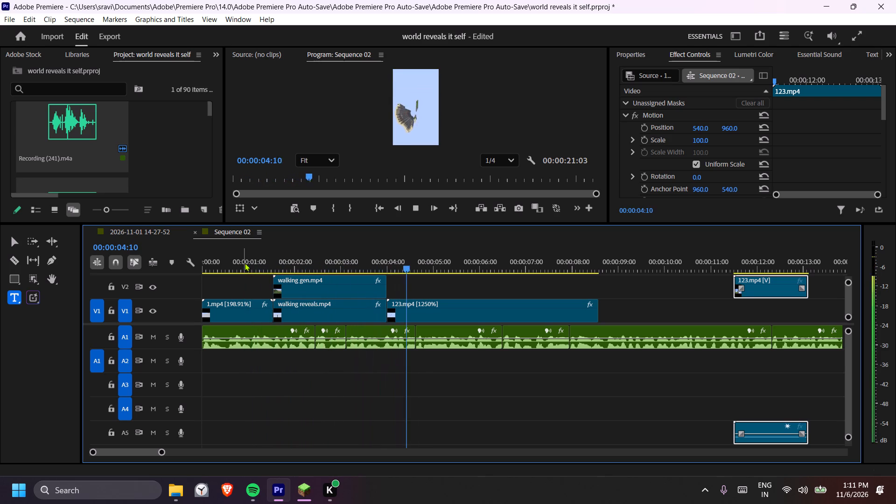
key("space")
key("space")
key("space")
key("space")
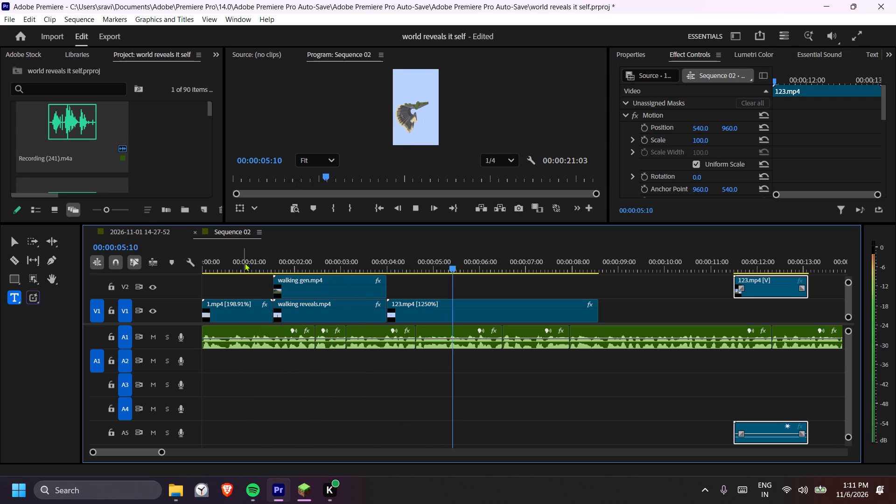
key("space")
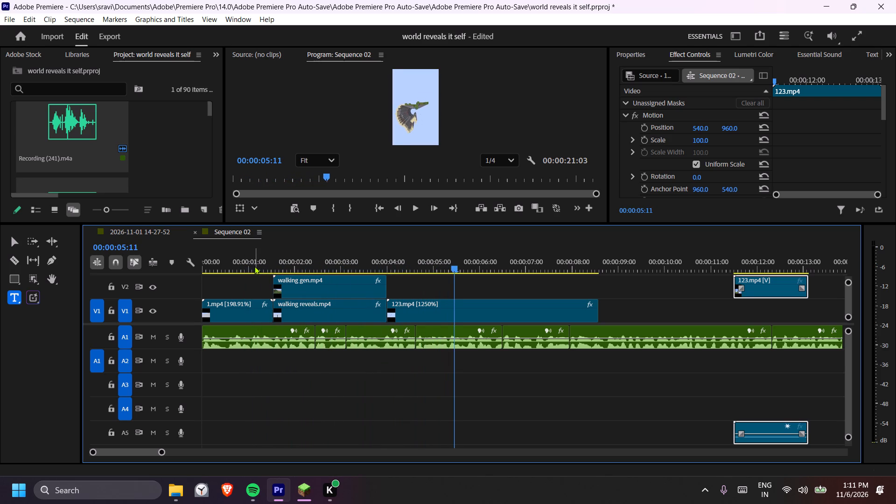
left_click(140, 231)
scroll(433, 312, "down", 7)
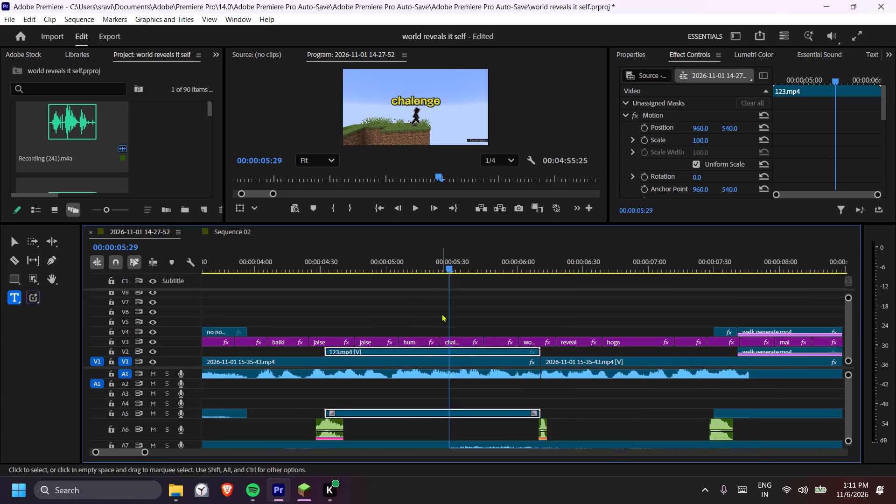
scroll(441, 314, "down", 13)
left_click_drag(512, 254, 549, 258)
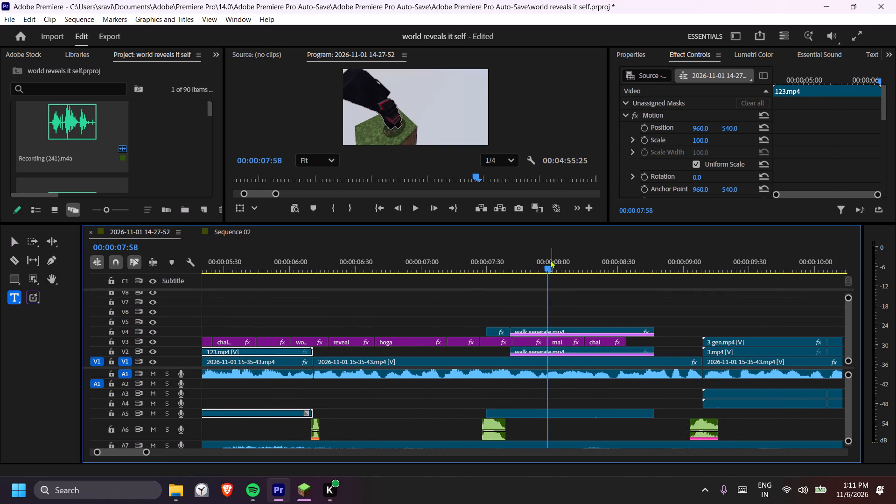
left_click_drag(550, 260, 762, 259)
scroll(598, 304, "down", 20)
scroll(598, 304, "down", 12)
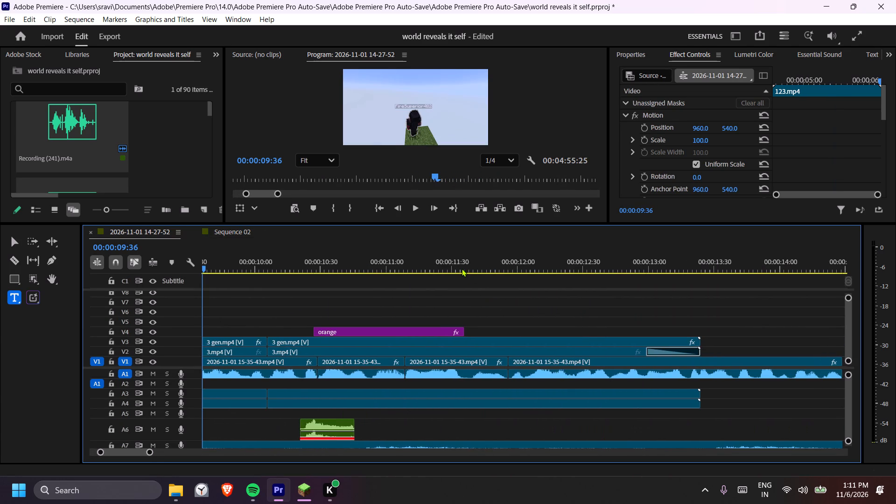
left_click_drag(459, 266, 497, 266)
left_click_drag(493, 259, 669, 266)
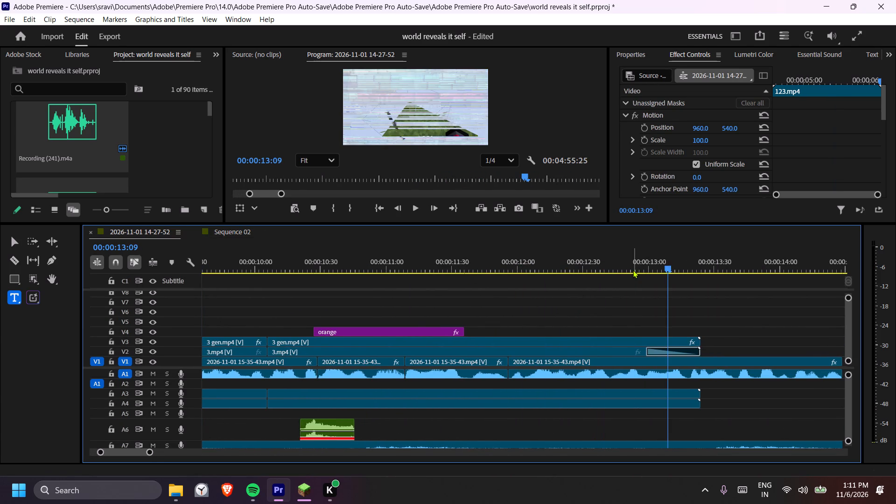
key("minus")
key("minus")
left_click_drag(615, 266, 705, 265)
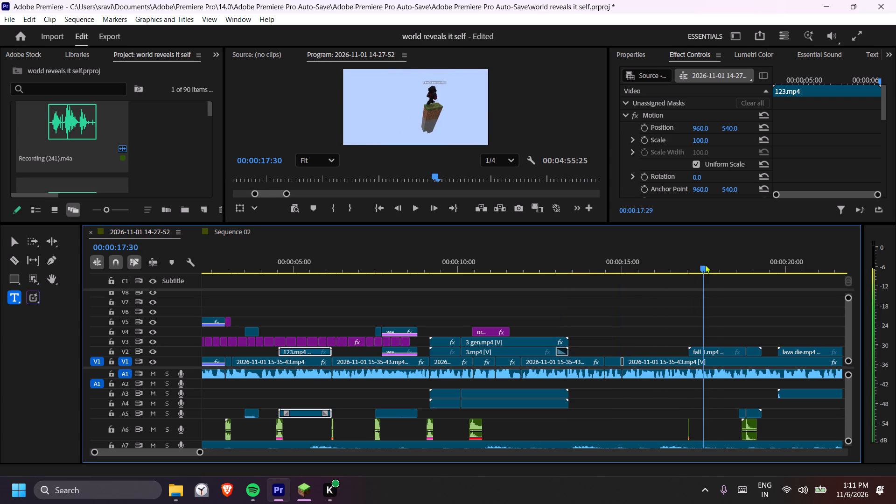
left_click_drag(705, 265, 717, 265)
left_click(720, 348)
key("ctrl+c")
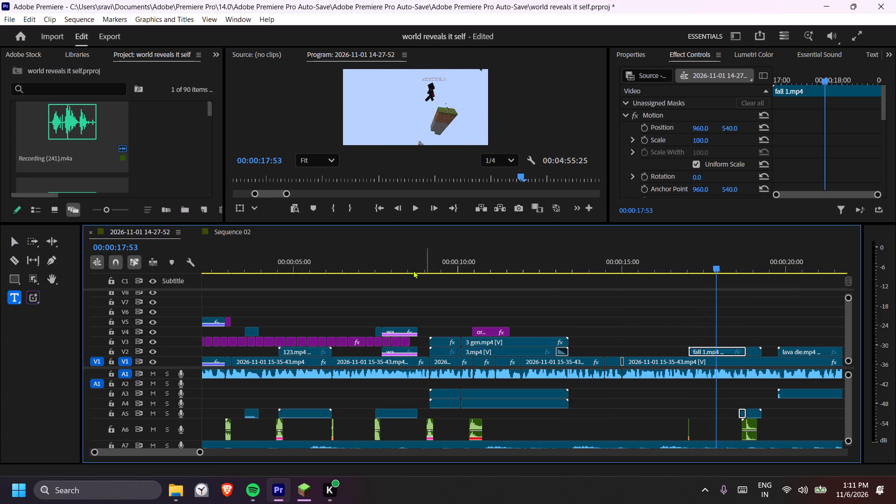
Return to Sequence 02, check the narration after 00:00:05:14, and paste fall 1.mp4 onto V2 at about 00:00:06:13.
left_click(227, 234)
left_click_drag(457, 260, 462, 260)
key("space")
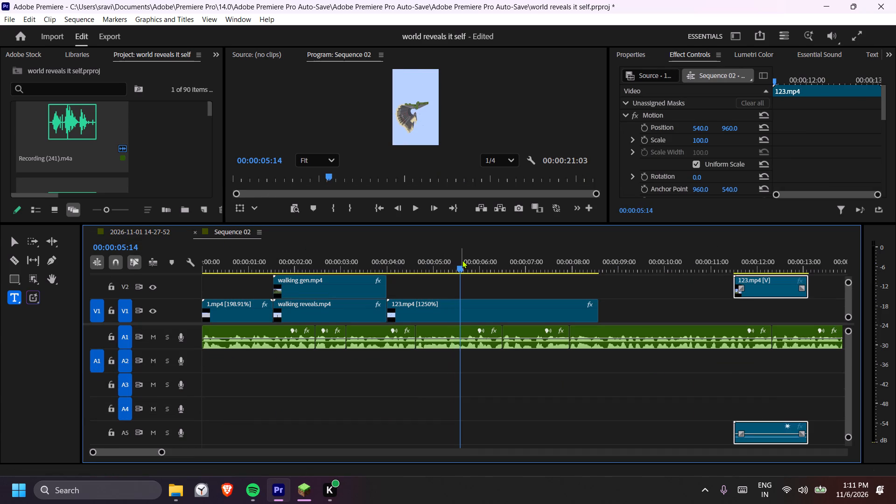
key("space")
key("space")
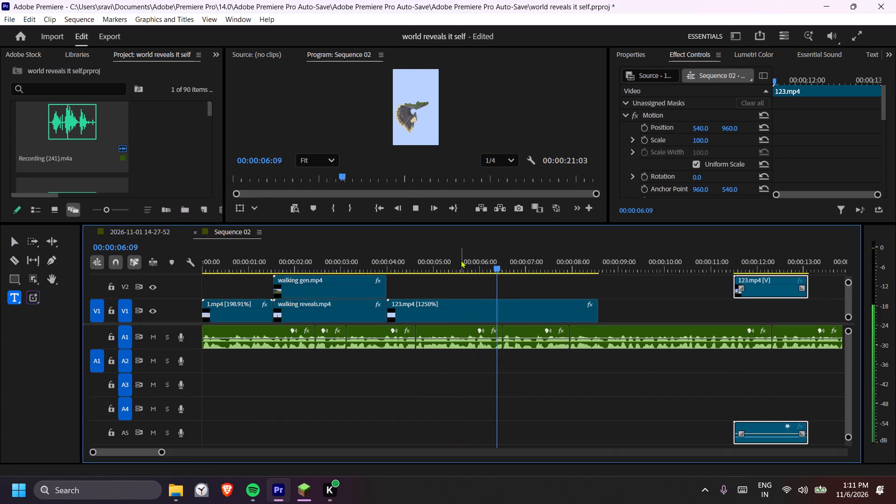
key("space")
left_click(505, 265)
key("ctrl+v")
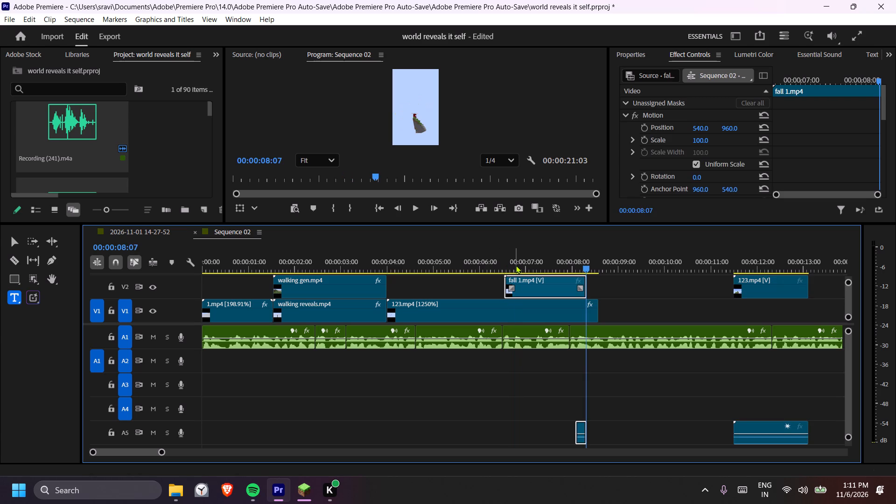
Preview the fall 1.mp4 clip on V2, set its scale to 178, and play back from about 00:00:04:20.
left_click(513, 265)
key("space")
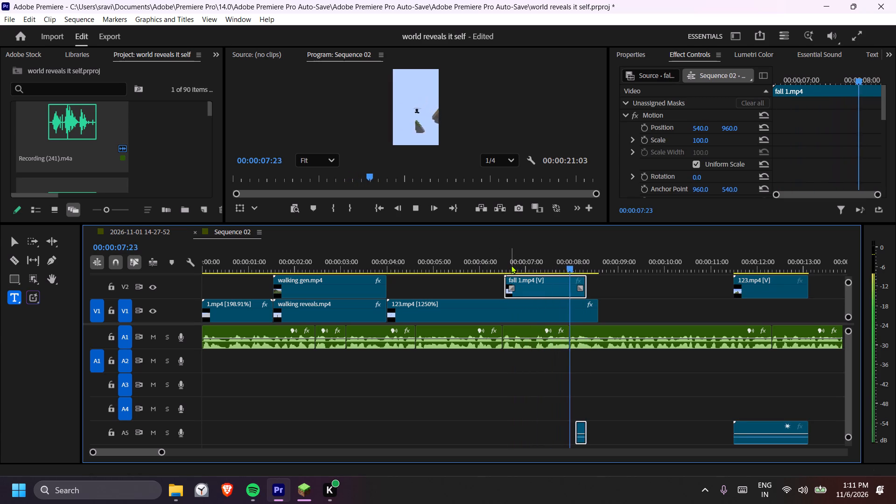
key("space")
left_click(511, 265)
key("space")
key("space")
left_click(548, 291)
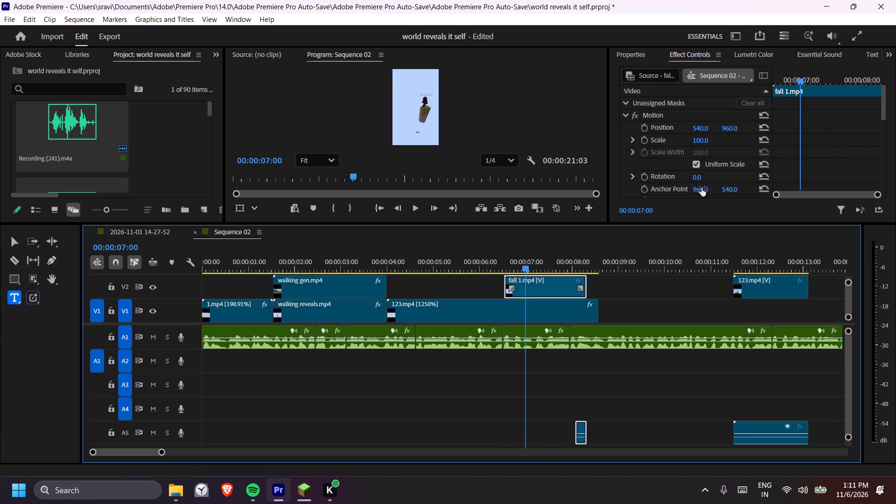
left_click(705, 141)
key("ctrl+a")
type("178")
key("Return")
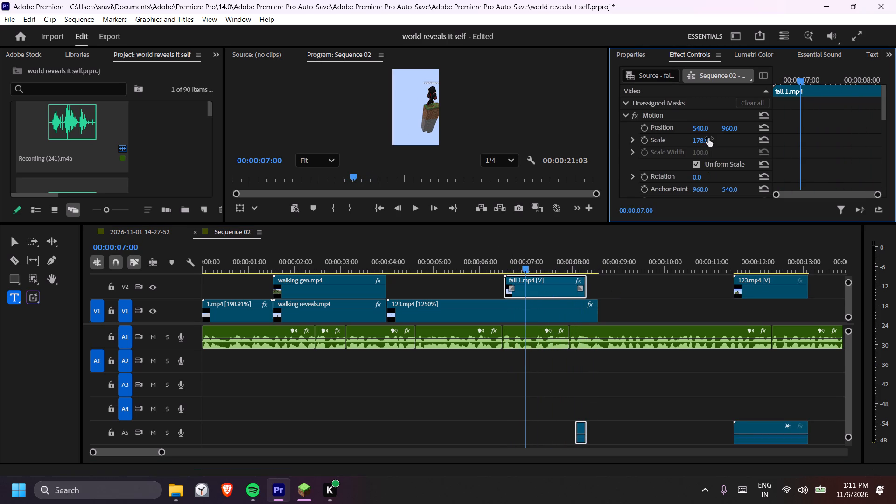
left_click(427, 251)
key("space")
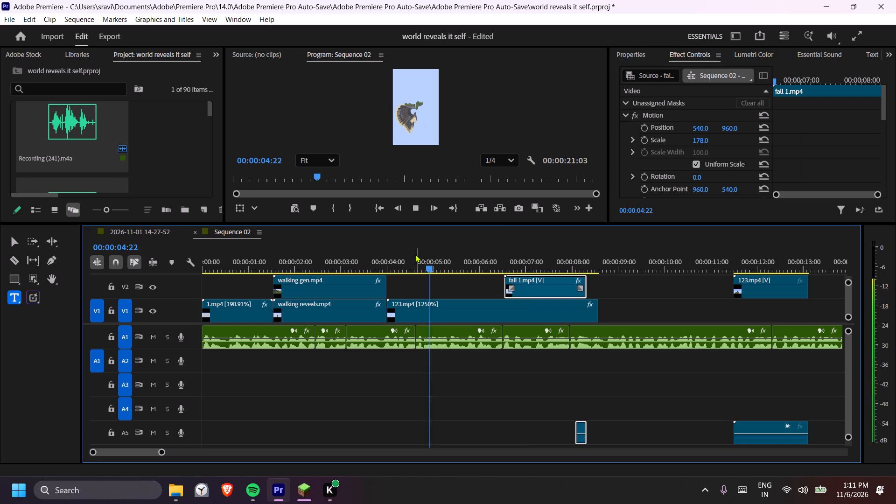
key("space")
left_click(147, 238)
left_click(469, 273)
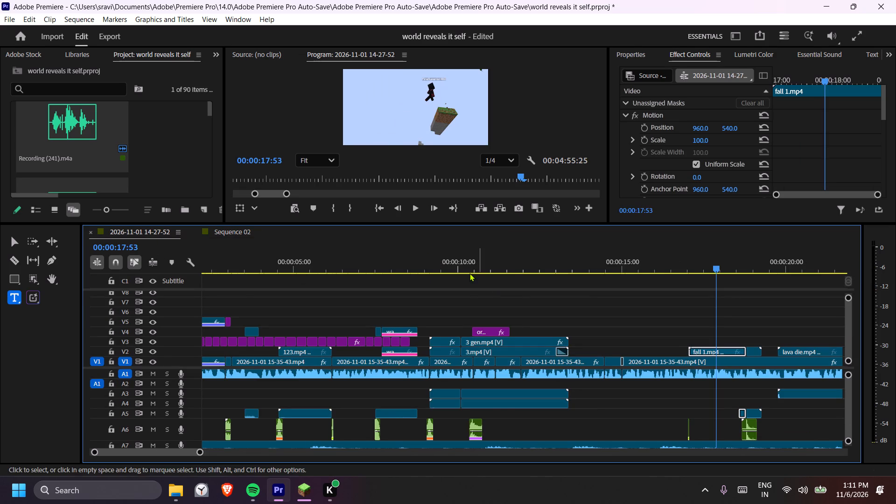
left_click(505, 267)
left_click_drag(514, 261, 744, 264)
scroll(616, 304, "down", 4)
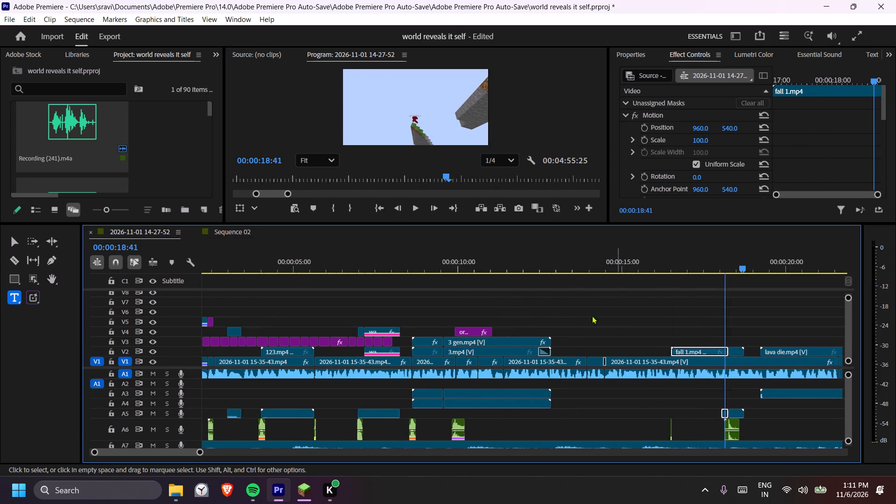
scroll(592, 315, "down", 19)
left_click_drag(462, 264, 681, 264)
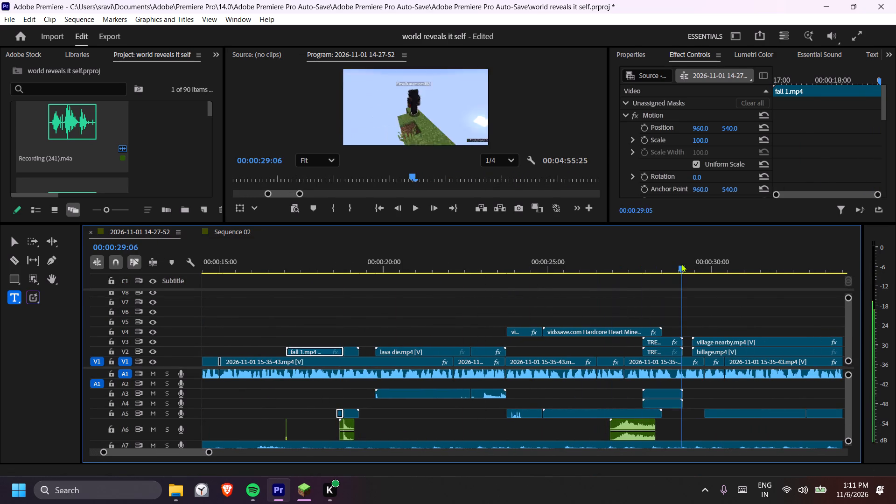
left_click_drag(681, 264, 525, 266)
left_click(519, 328)
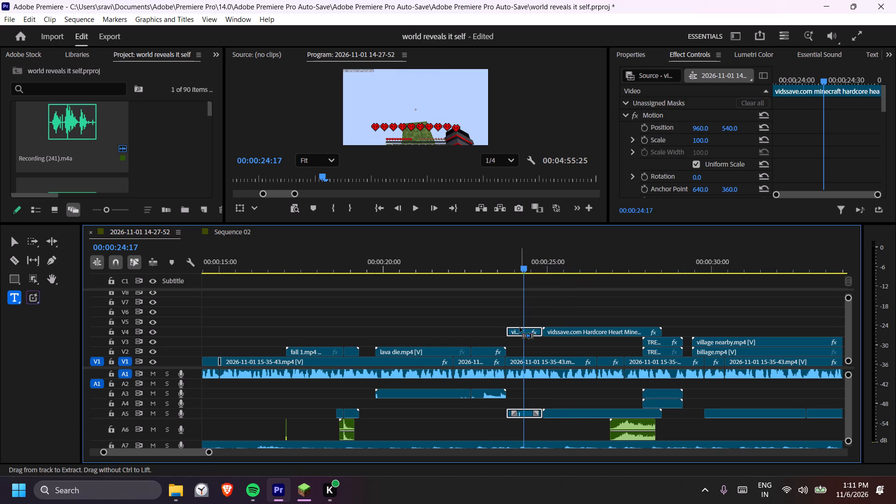
key("ctrl+c")
Paste the copied hearts clip into Sequence 02 at about 00:00:04:18 and play it over the 123.mp4 footage.
left_click(230, 230)
left_click_drag(433, 258, 422, 260)
key("ctrl+v")
left_click_drag(410, 261, 406, 261)
key("space")
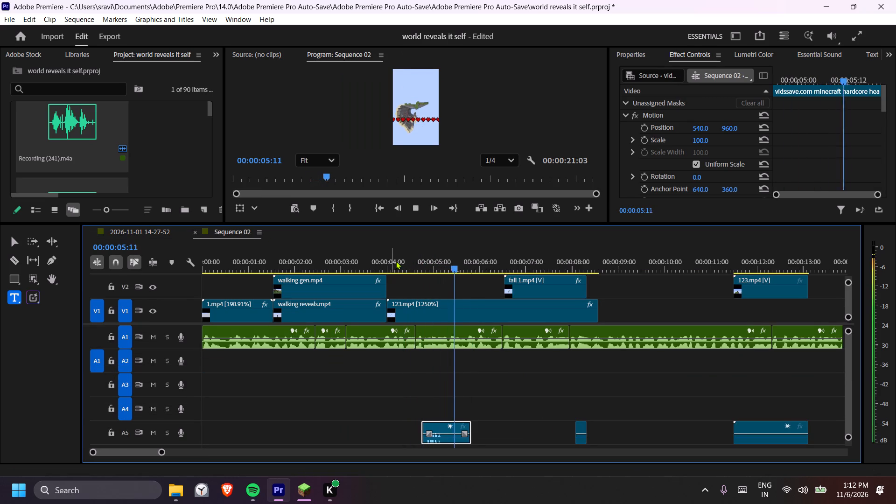
key("space")
Set the hearts clip's scale to 70 and its vertical position to 1335, and play back the result.
left_click_drag(707, 139, 693, 145)
left_click_drag(731, 129, 784, 124)
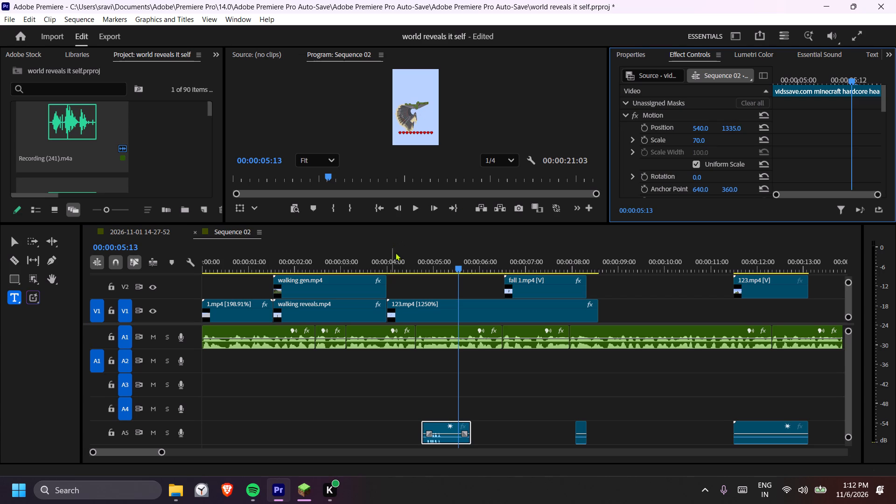
left_click(400, 254)
key("space")
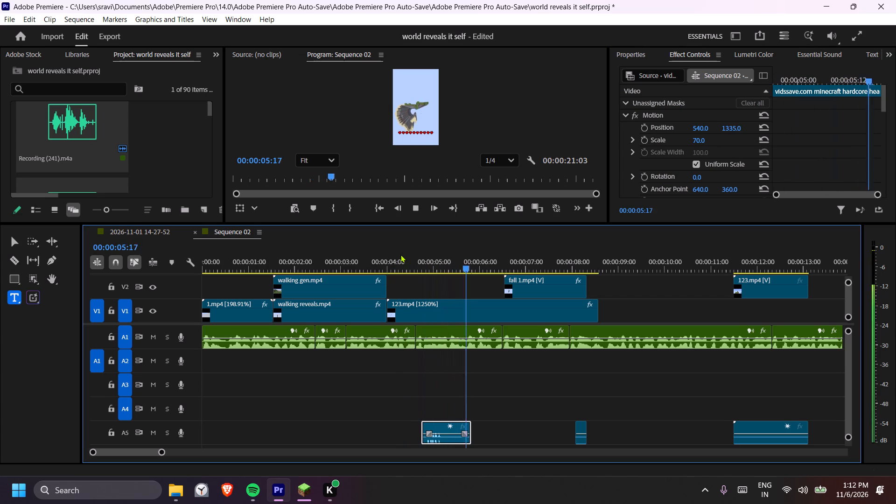
key("space")
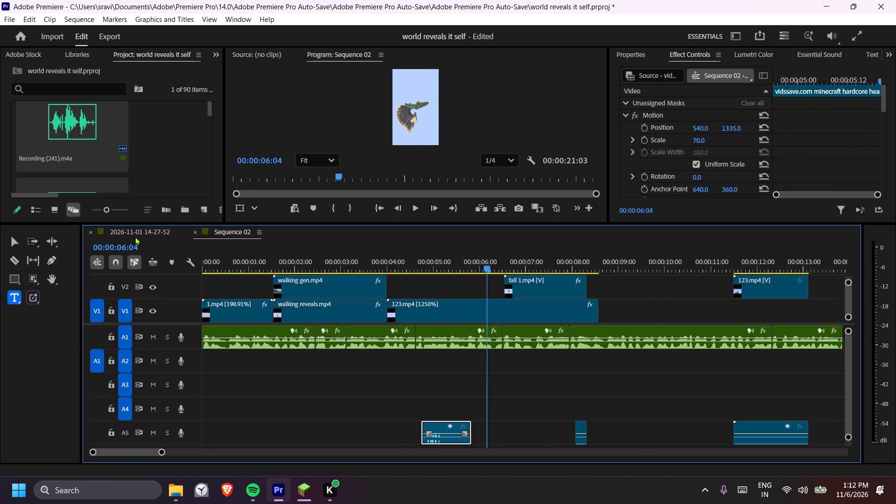
left_click(135, 237)
scroll(405, 280, "down", 5)
left_click(490, 329)
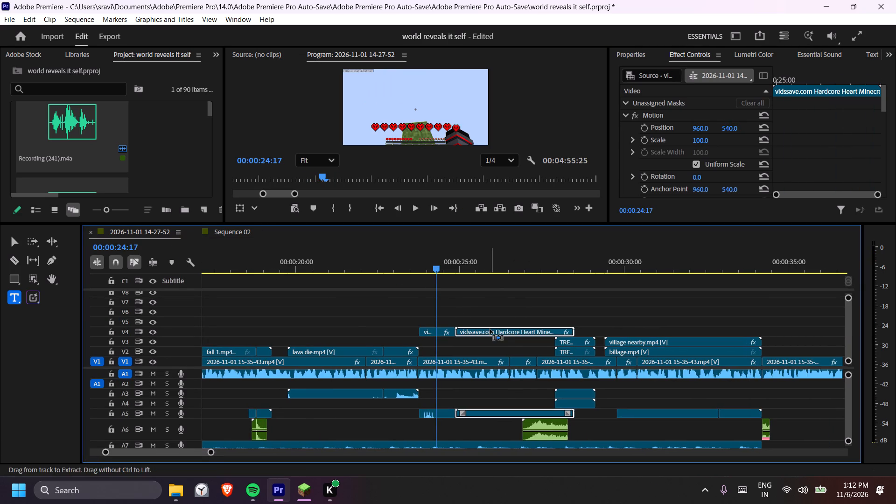
key("ctrl+c")
Return to Sequence 02, expand the video track area, and paste the Hardcore Heart transition clip at 00:00:06:04 on V4.
left_click(221, 235)
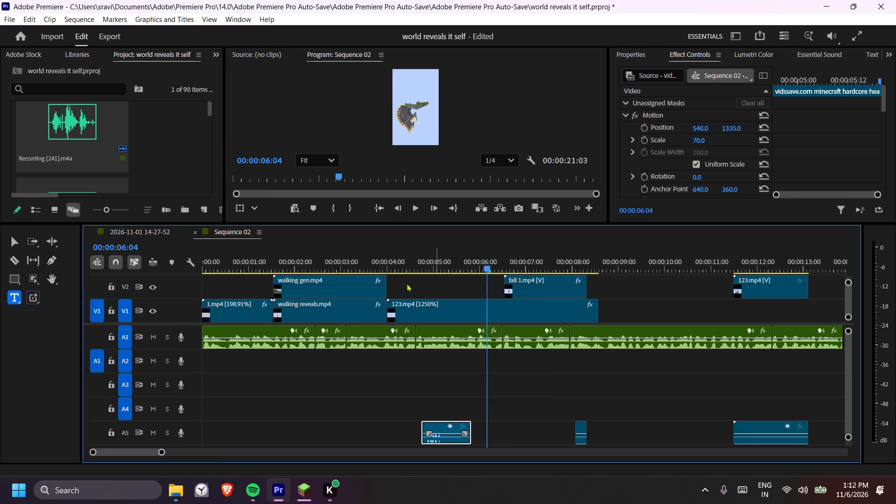
left_click(176, 322)
left_click_drag(175, 323, 176, 406)
key("ctrl+v")
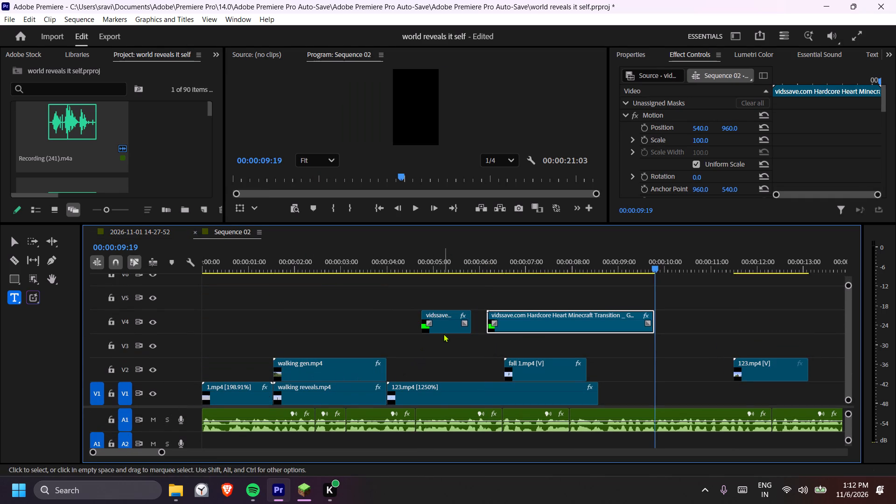
Move the hearts clip up to V5 and shift the heart transition clip on V4 earlier, starting at about 00:00:04:23.
left_click_drag(444, 328, 447, 309)
left_click_drag(557, 314, 506, 320)
Split the heart transition clip on V4 at about 00:00:07:04, near where the heart enters, and delete the earlier part.
left_click_drag(505, 256, 552, 259)
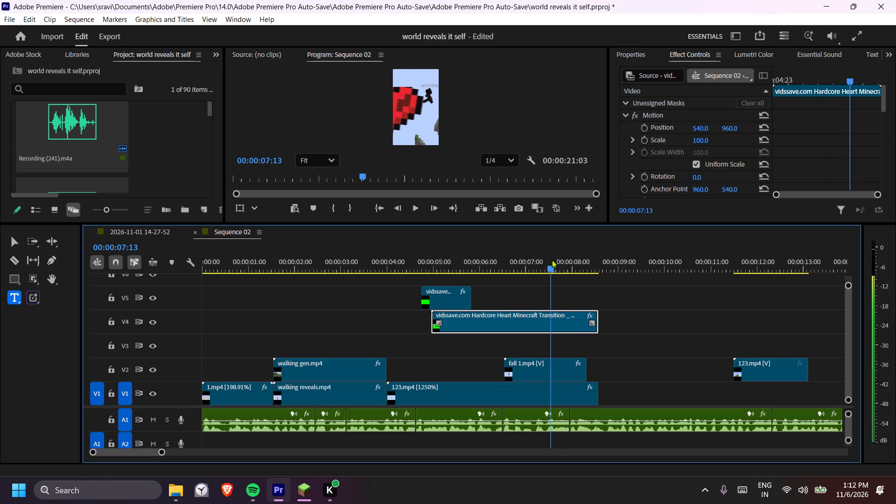
left_click_drag(552, 259, 536, 262)
key("space")
left_click(536, 262)
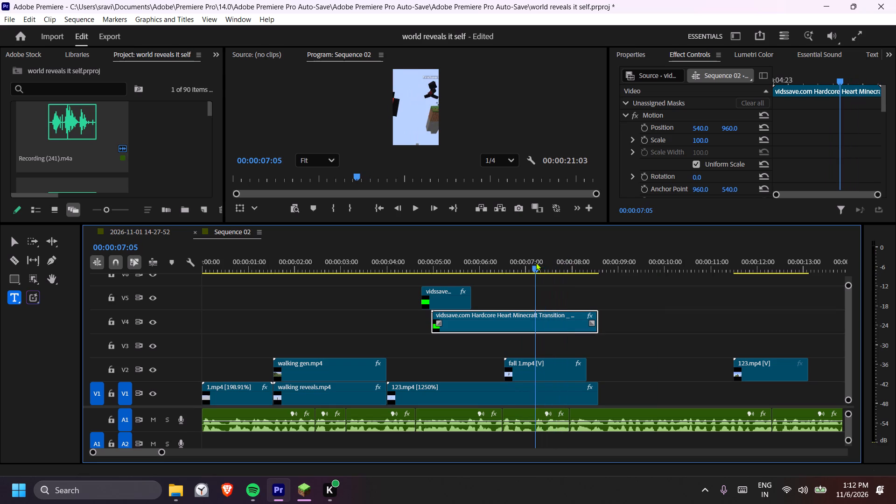
key("c")
left_click_drag(541, 261, 549, 261)
key("c")
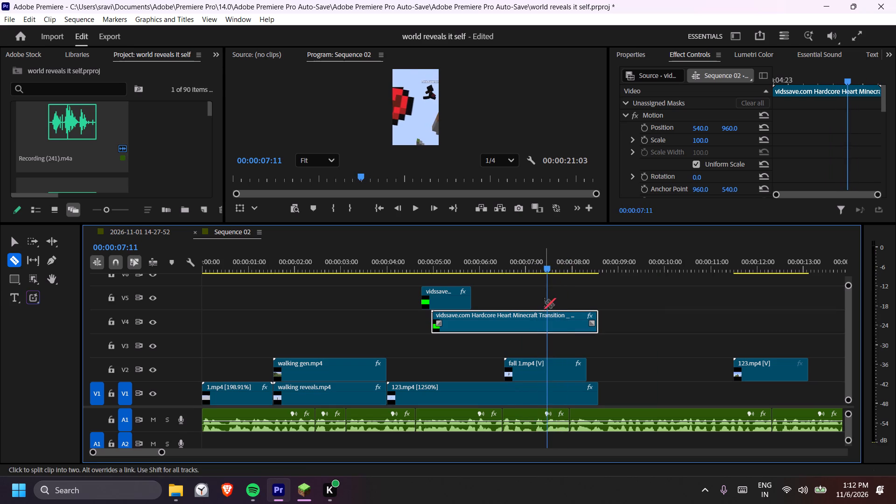
left_click_drag(546, 269, 532, 269)
left_click(531, 320)
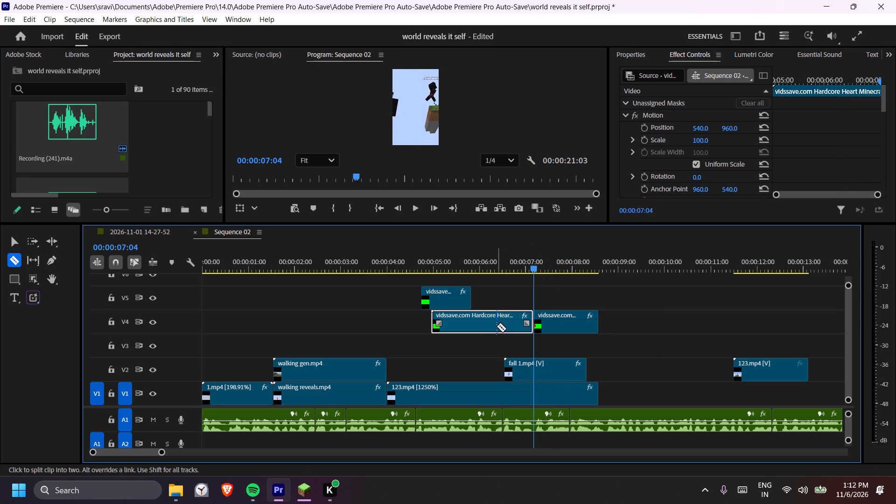
key("t")
left_click(490, 327)
key("Delete")
Move the remaining heart transition piece on V4 to start where the V5 hearts clip ends, and play it back.
left_click_drag(562, 321, 499, 323)
left_click(448, 263)
key("space")
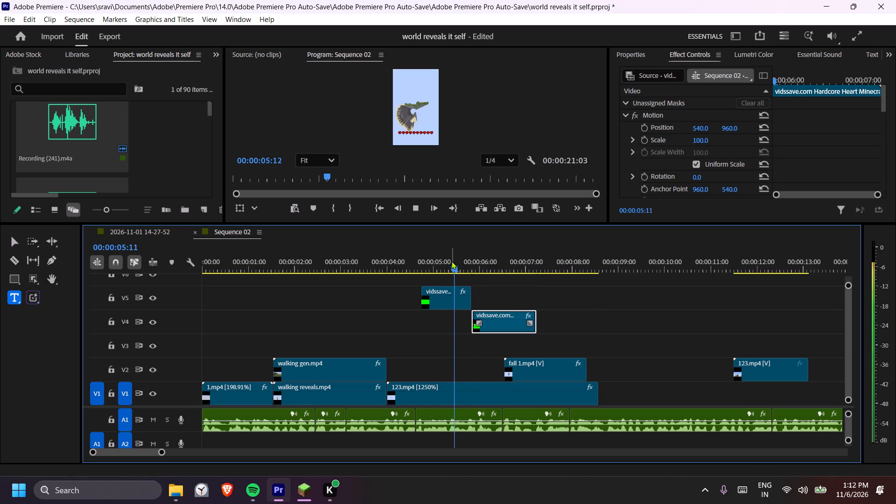
key("space")
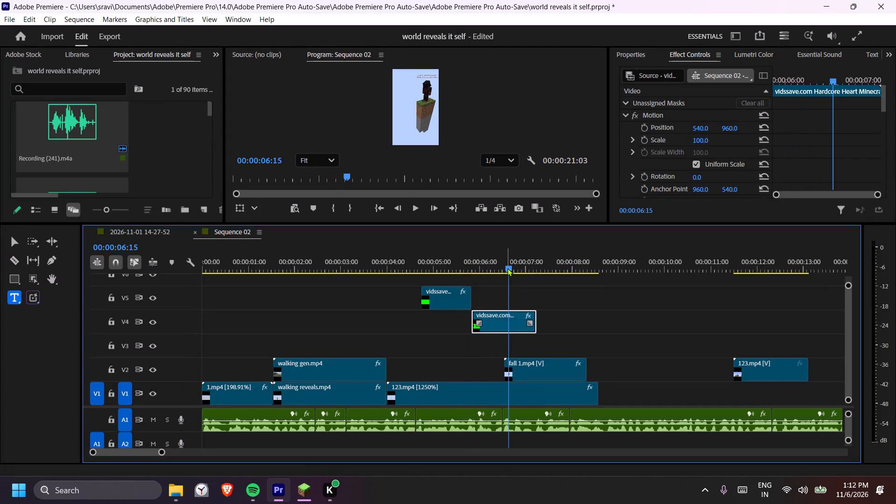
Cut the heart transition on V4 at about 00:00:06:13, delete the excess, and align its end with the start of fall 1.mp4.
left_click(507, 268)
key("c")
left_click(503, 322)
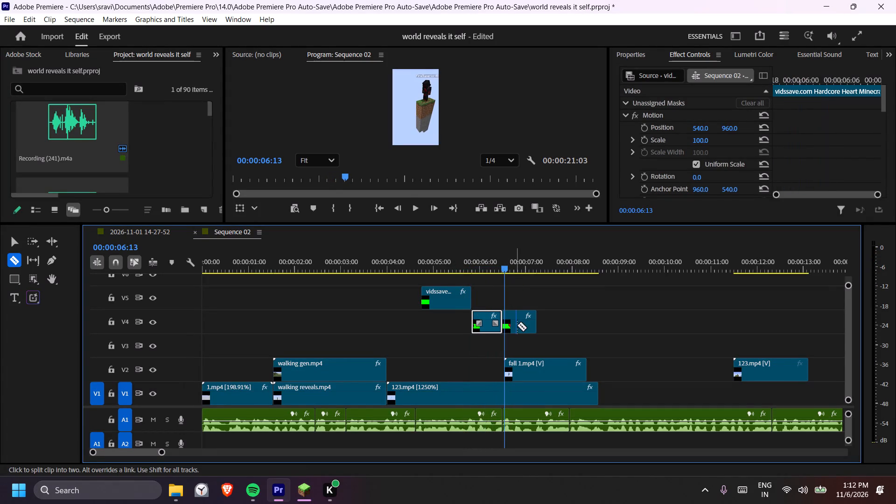
key("t")
left_click(517, 328)
key("Delete")
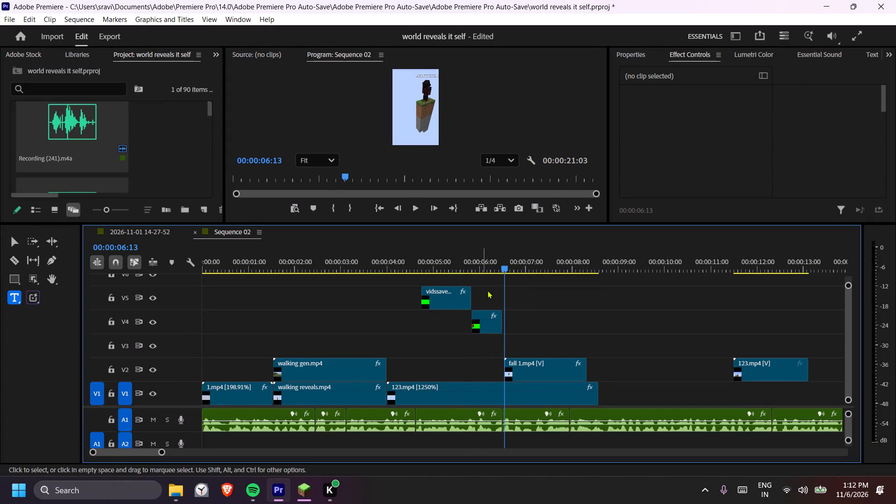
left_click(505, 324)
Play back Sequence 02 from its beginning to review the heart overlays and the fall clip against the narration.
left_click_drag(308, 265, 193, 268)
key("space")
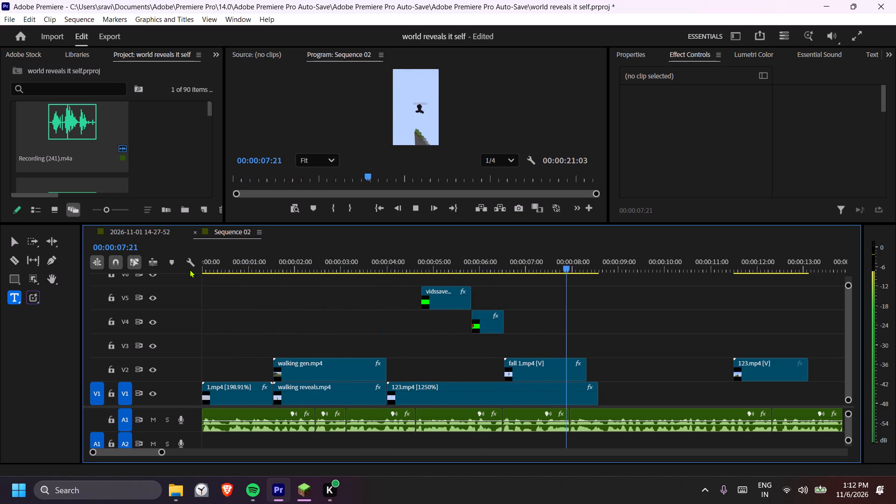
key("space")
key("space")
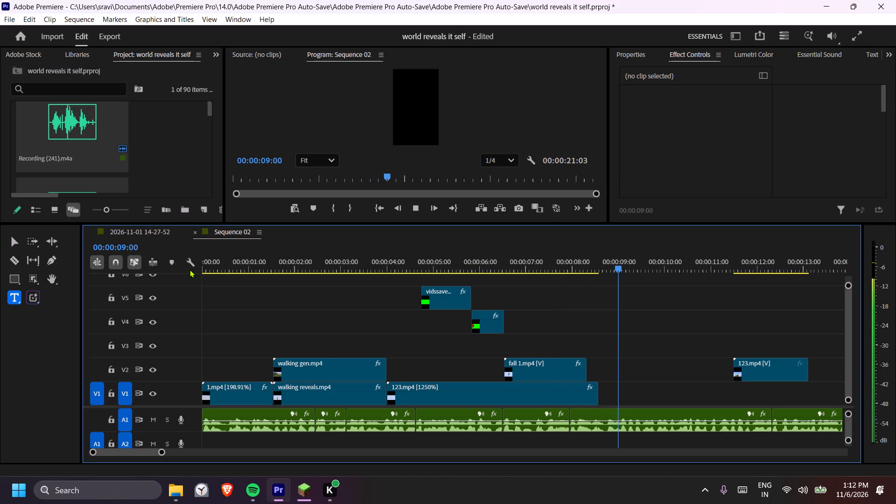
Move the separate 123.mp4 clip from V2 down to V1, directly after the sped-up 123.mp4 clip.
scroll(318, 294, "down", 10)
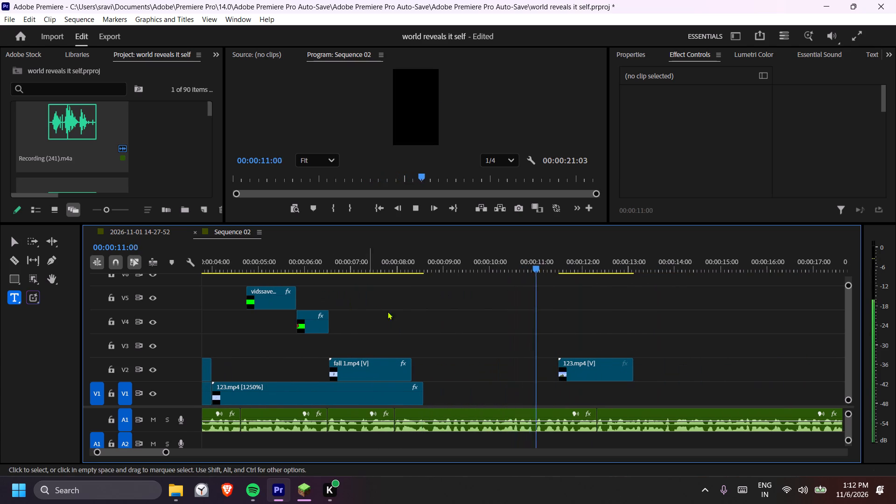
key("space")
left_click_drag(579, 364, 448, 394)
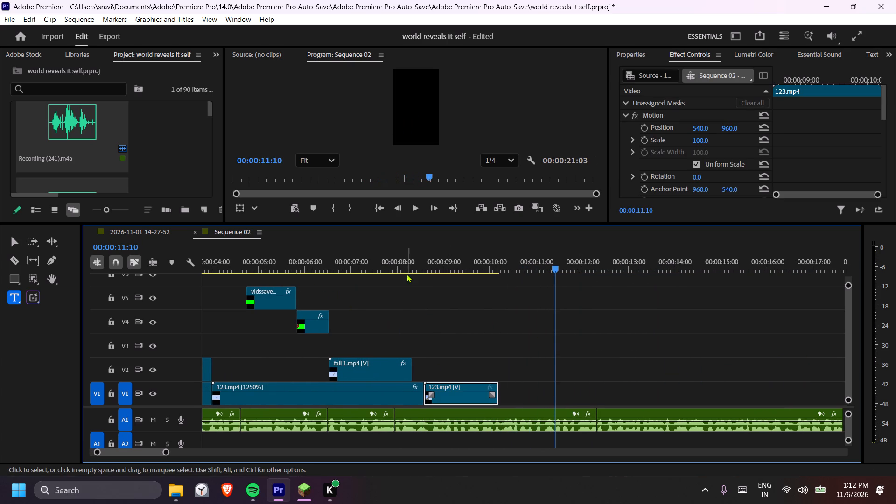
Set the scale of the moved 123.mp4 clip to 178 so it fills the vertical frame, and play it back.
left_click(407, 268)
key("space")
key("space")
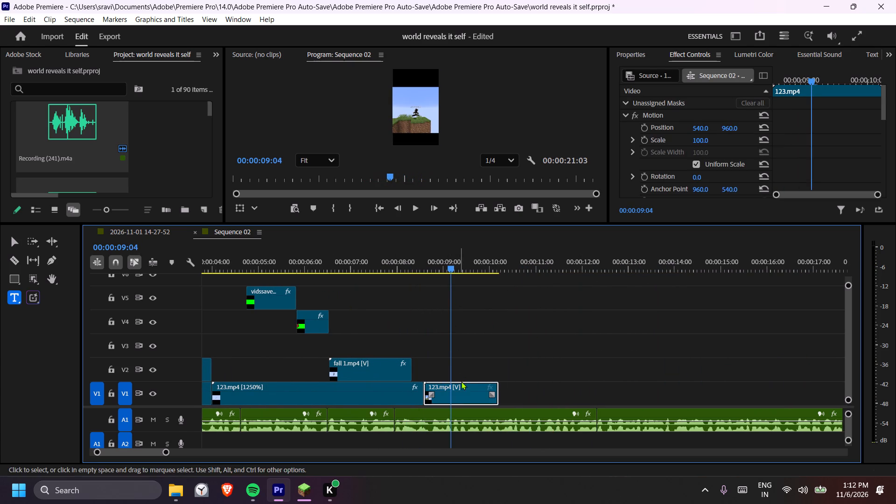
left_click(699, 143)
key("ctrl+a")
type("178")
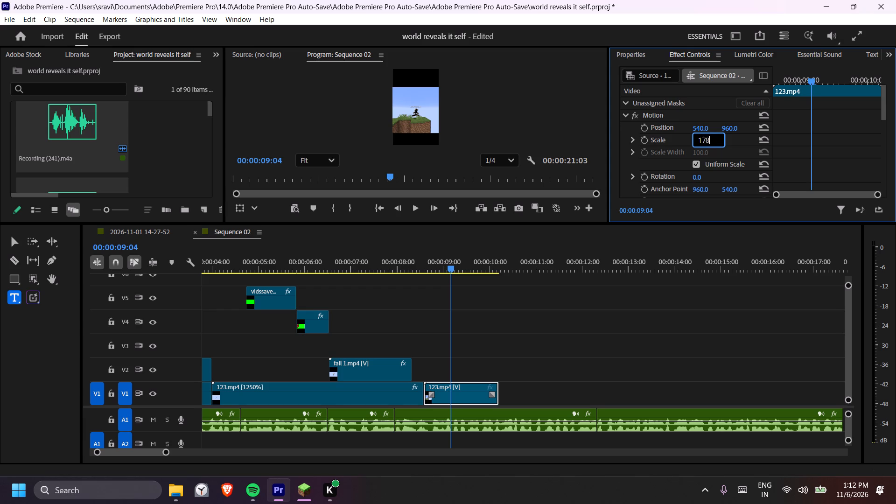
key("Return")
key("space")
key("space")
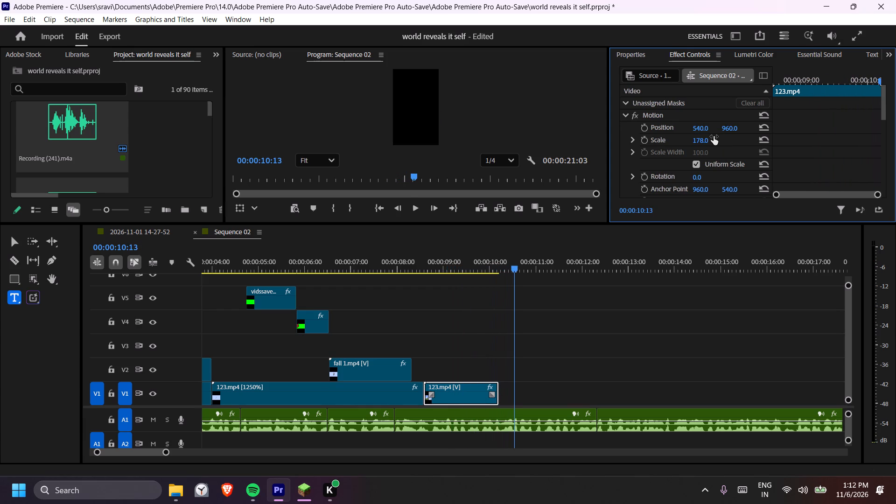
Enlarge the timeline's audio track area and play the narration onward from 00:00:10:13.
left_click_drag(182, 406, 186, 388)
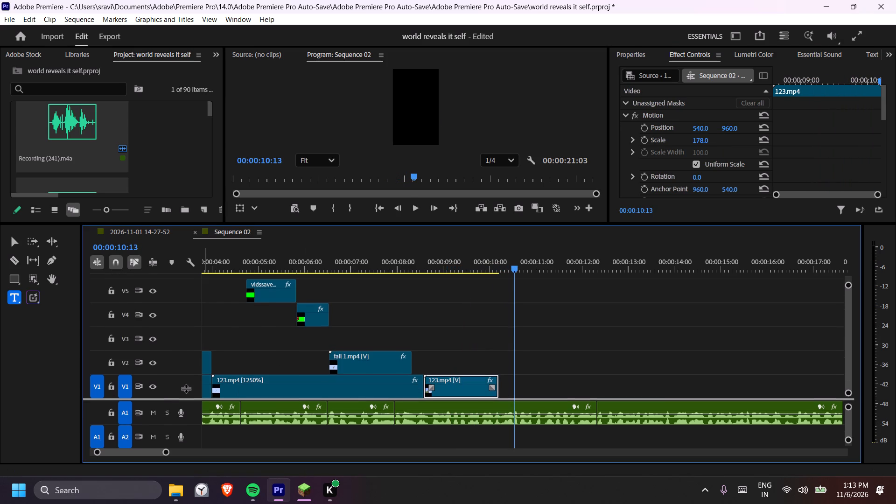
left_click_drag(186, 388, 190, 361)
key("space")
key("space")
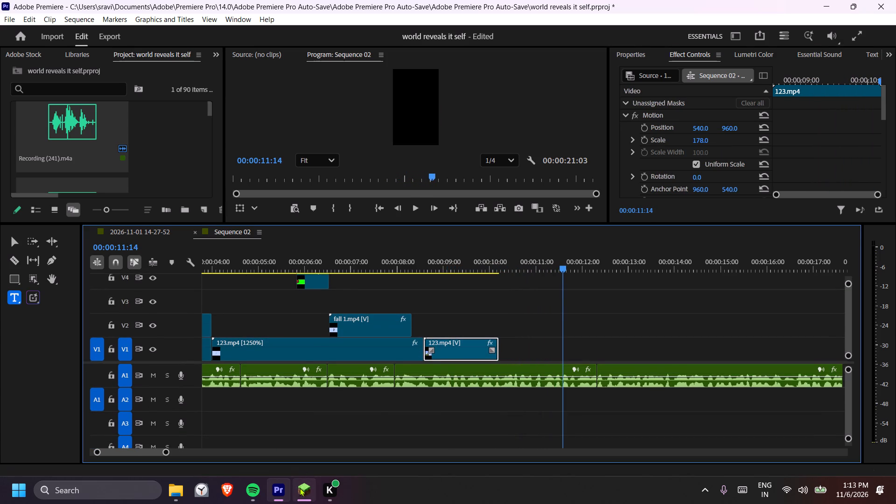
Switch to the Minecraft replay editor, where the 123.mp4 export was made.
left_click(300, 488)
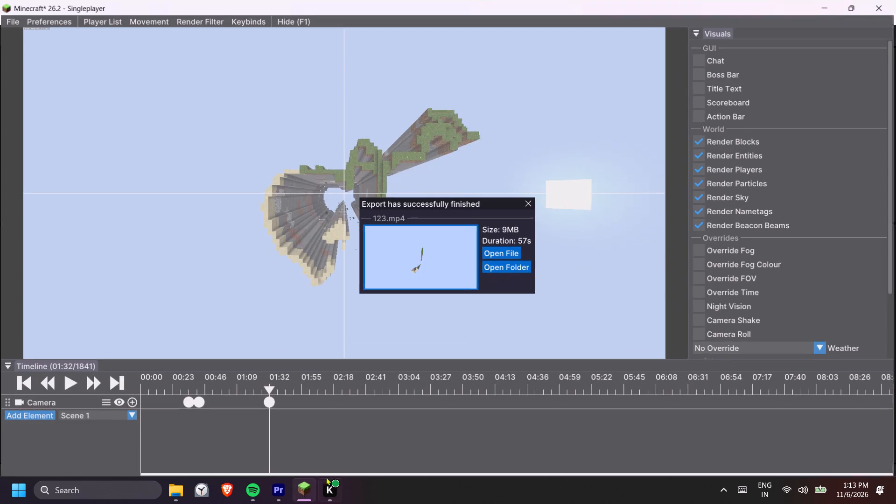
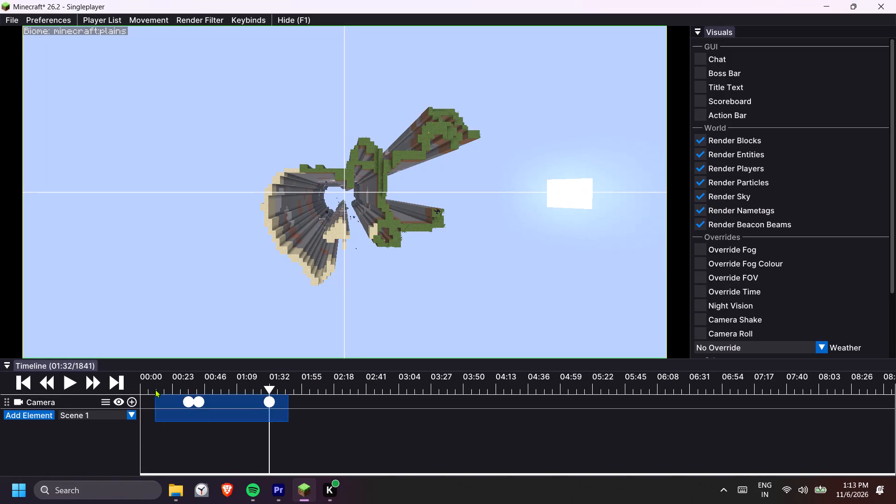
Delete the selected camera keyframes from the replay timeline.
key("Delete")
Teleport the camera to the recorded player's position at 01:32 and close the player list.
left_click(87, 20)
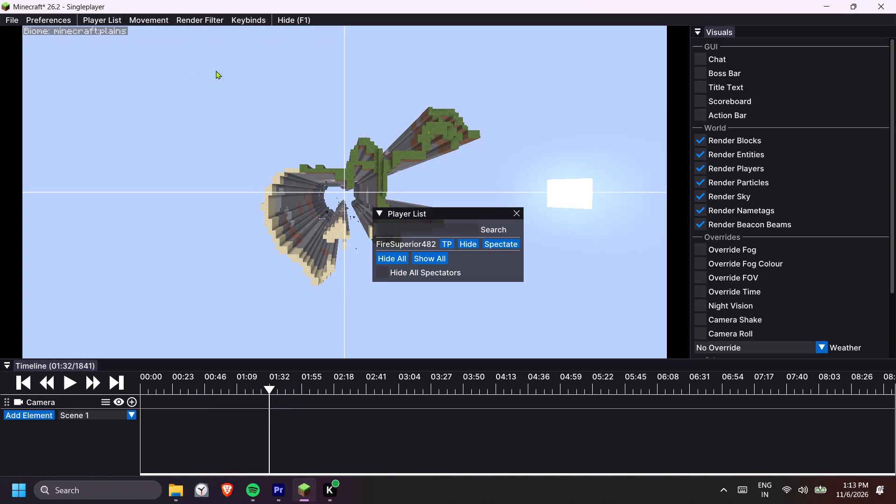
left_click(440, 241)
left_click(443, 241)
left_click(511, 215)
left_click(515, 215)
Fly the camera around the player on the grassy ledge and play the replay from 01:32 to check the footage.
left_click_drag(528, 215, 446, 245)
key("space")
key("d")
key("s")
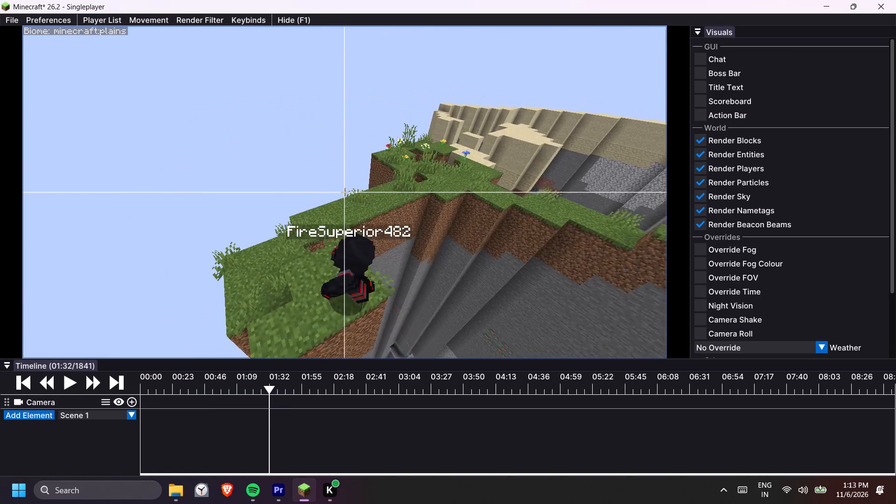
left_click_drag(446, 245, 447, 245)
key("d")
key("w")
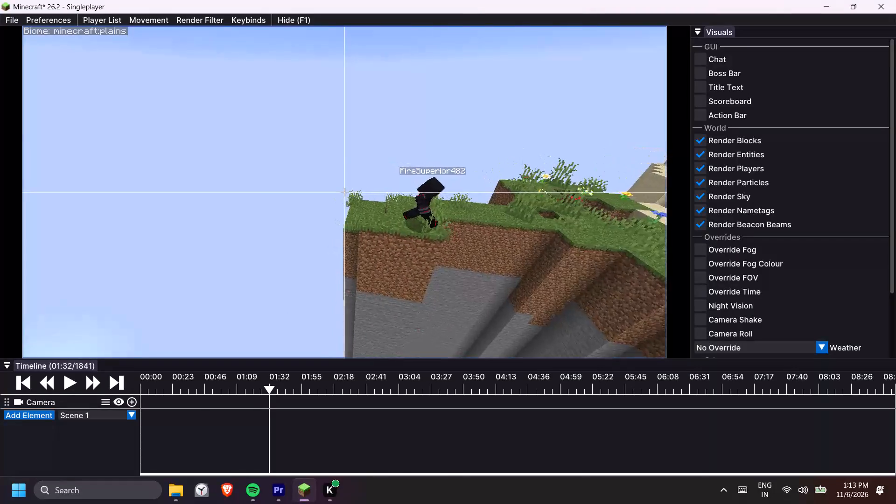
left_click_drag(447, 245, 430, 248)
key("s")
left_click(75, 381)
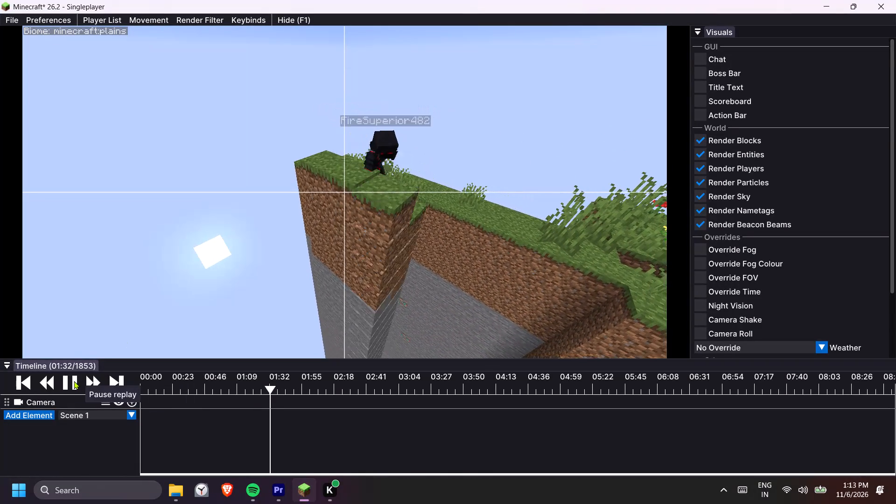
left_click_drag(241, 252, 451, 244)
key("s")
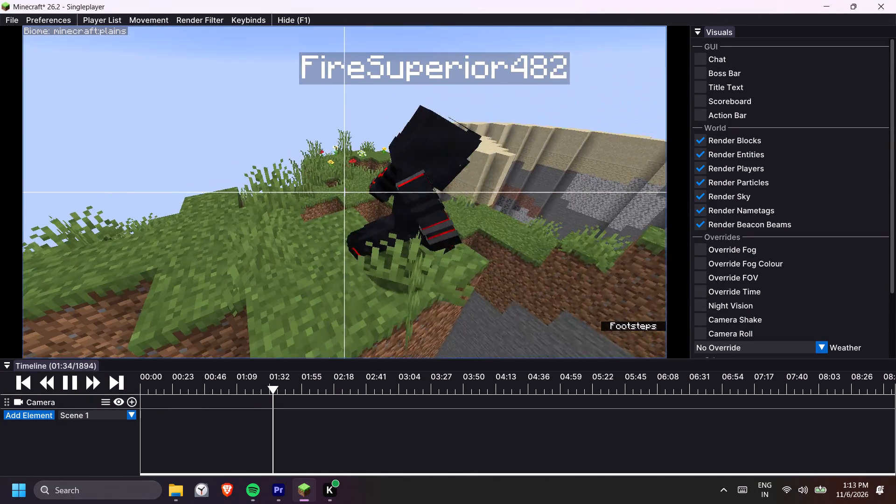
left_click_drag(451, 244, 447, 245)
key("d")
key("space")
Scrub the replay forward from 01:36 to 06:42, checking the terrain along the way for usable footage.
left_click_drag(316, 396, 355, 394)
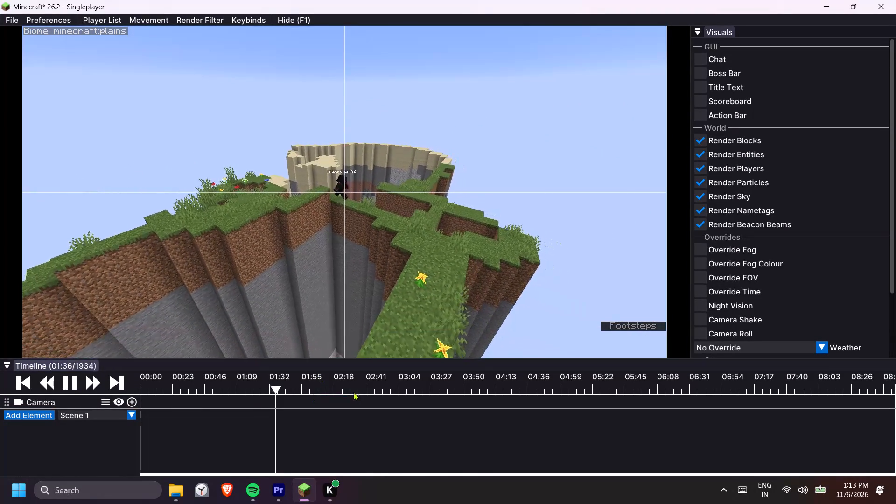
left_click_drag(353, 392, 365, 392)
left_click_drag(395, 241, 475, 245)
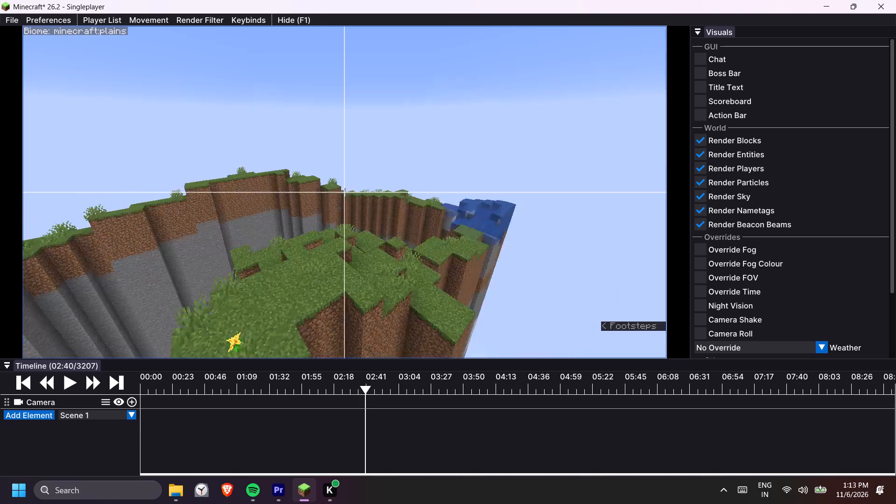
left_click_drag(475, 245, 450, 245)
left_click_drag(406, 389, 418, 389)
left_click_drag(463, 387, 502, 387)
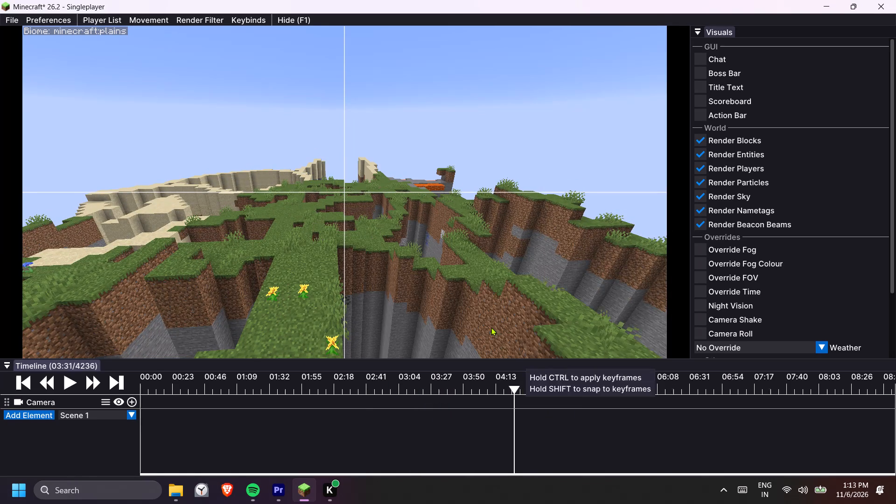
left_click_drag(497, 259, 451, 245)
key("space")
key("w")
key("d")
key("d")
key("d")
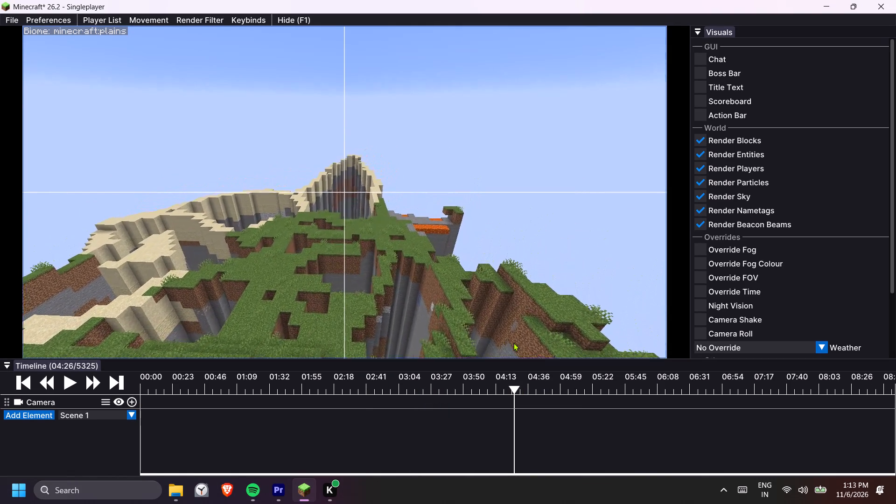
left_click_drag(561, 372, 568, 382)
left_click_drag(609, 392, 621, 392)
left_click_drag(637, 393, 662, 393)
left_click_drag(692, 391, 702, 389)
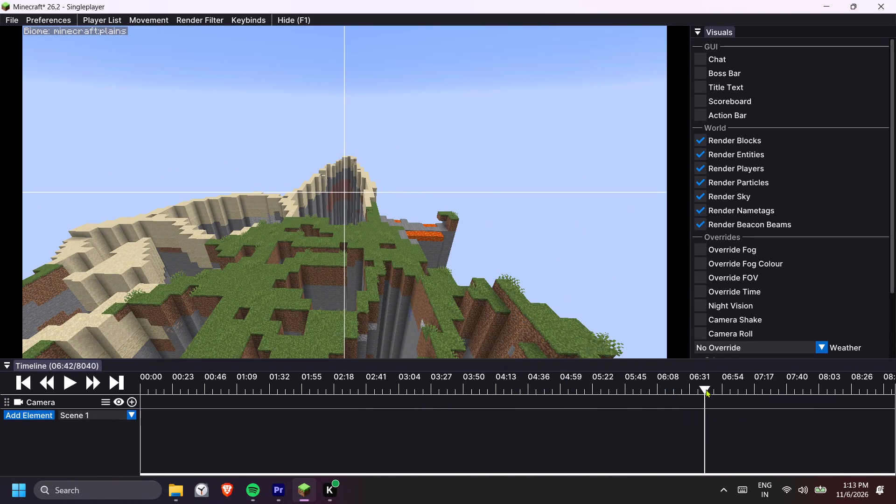
Fly the camera across the broken terrain at 06:42 to look over the river and the floating tree.
left_click_drag(504, 268, 446, 245)
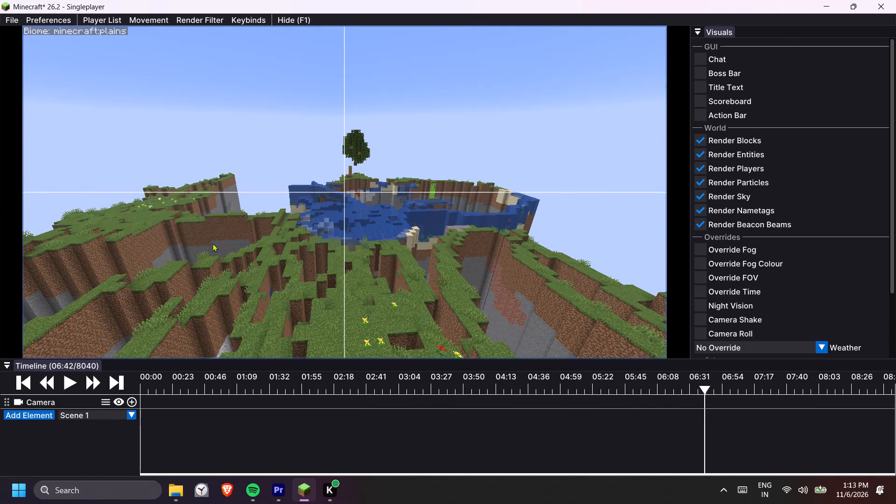
key("w")
left_click_drag(391, 198, 445, 245)
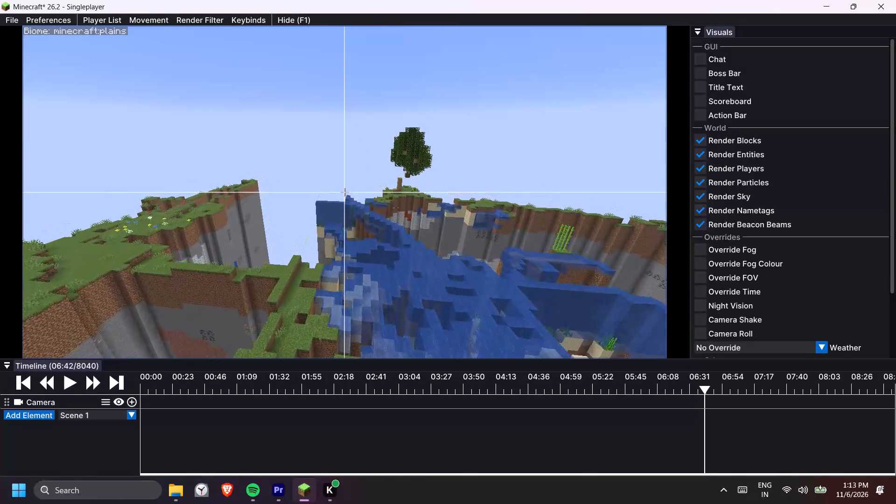
left_click_drag(445, 245, 460, 245)
key("shift+a")
key("shift+space")
key("shift+space")
key("shift+space")
key("shift+space")
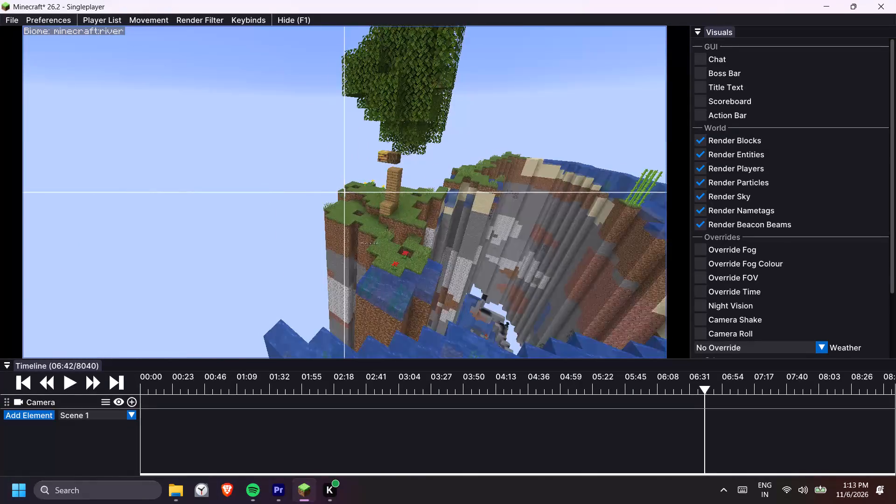
left_click_drag(460, 245, 448, 245)
left_click_drag(373, 191, 451, 245)
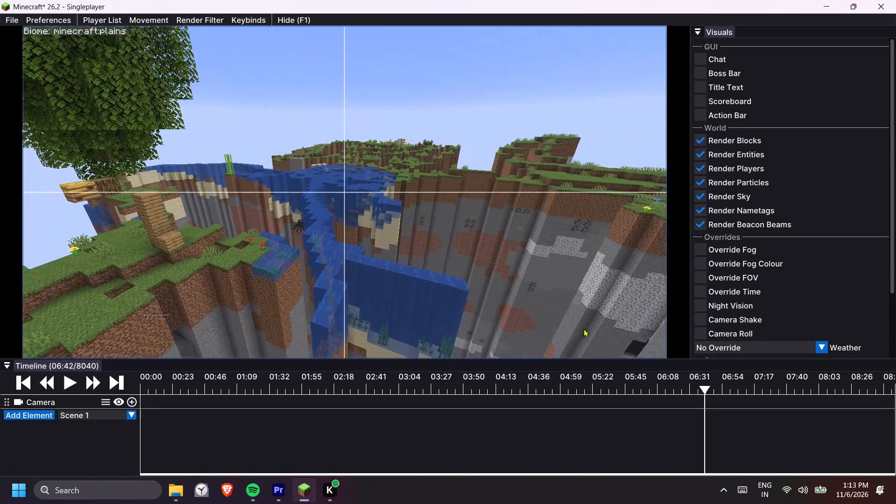
Scrub back to 06:22, play briefly to 06:24, and fly the camera toward the player beside the rock columns.
left_click(682, 390)
left_click(676, 390)
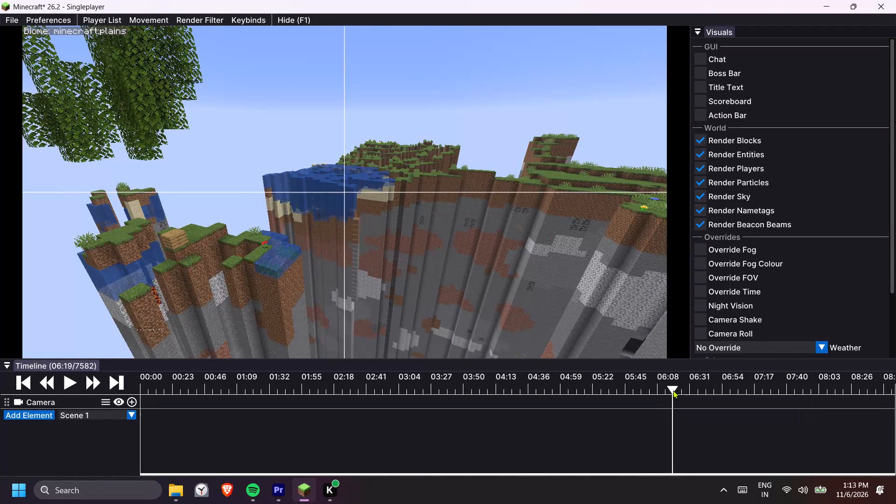
left_click_drag(673, 390, 677, 390)
left_click_drag(439, 322, 448, 245)
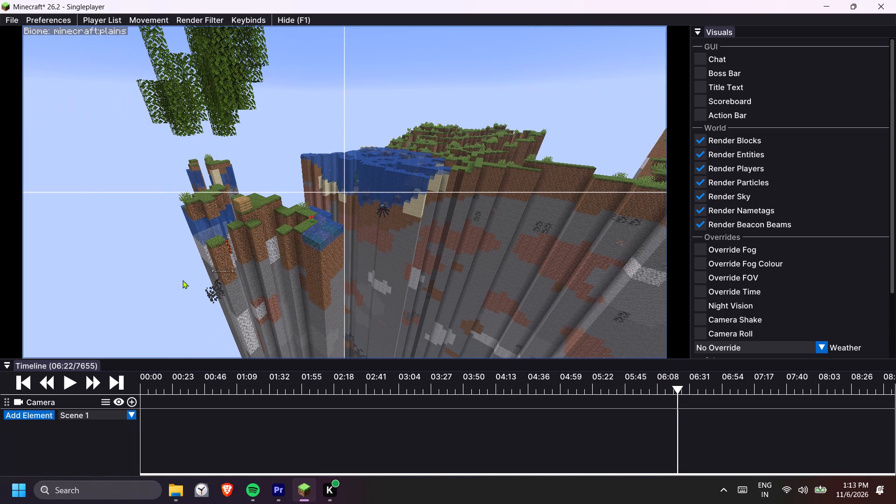
left_click(70, 386)
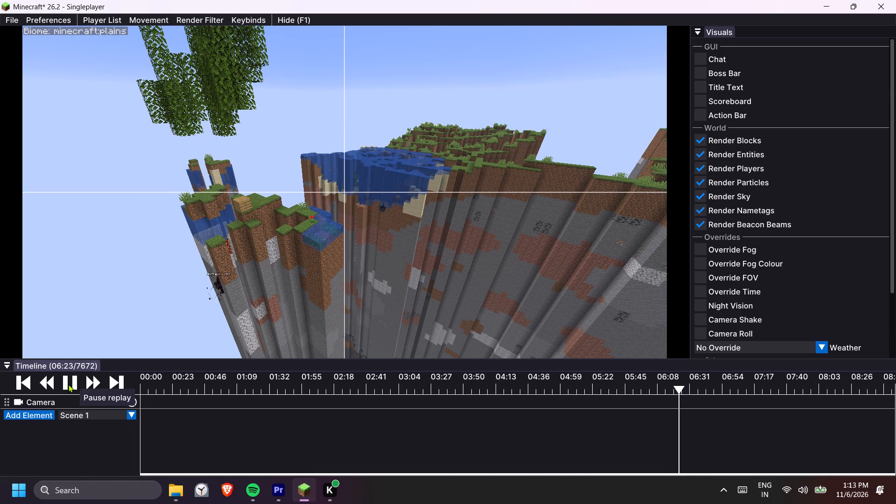
left_click(68, 384)
key("a")
left_click_drag(259, 224, 449, 245)
key("w")
key("w")
key("w")
key("w")
key("w")
key("w")
key("w")
key("w")
key("w")
key("w")
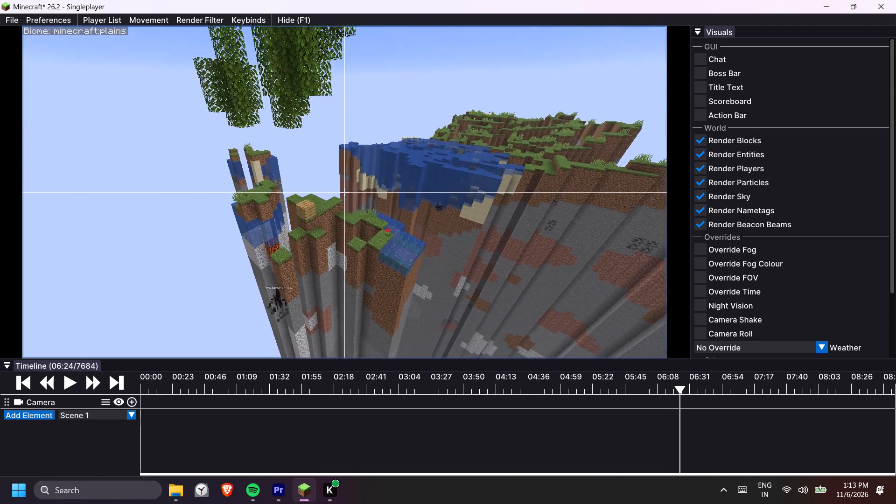
left_click_drag(449, 245, 451, 245)
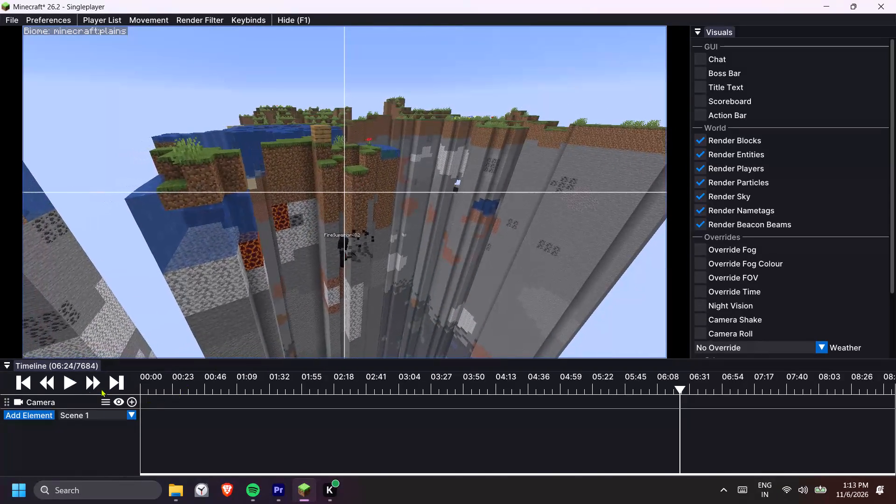
Play the replay from 06:24 to 06:37 to watch the player, and pause it.
left_click(78, 384)
left_click(75, 382)
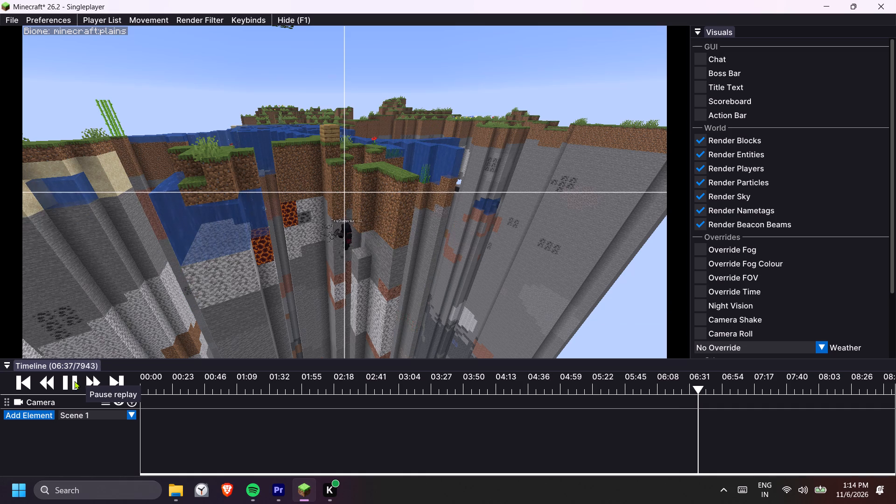
left_click(68, 382)
Examine the player's surroundings at 06:37 by flying the camera above and around the river and rock columns.
left_click_drag(328, 263, 447, 245)
key("space")
key("w")
key("d")
key("d")
key("d")
key("d")
key("d")
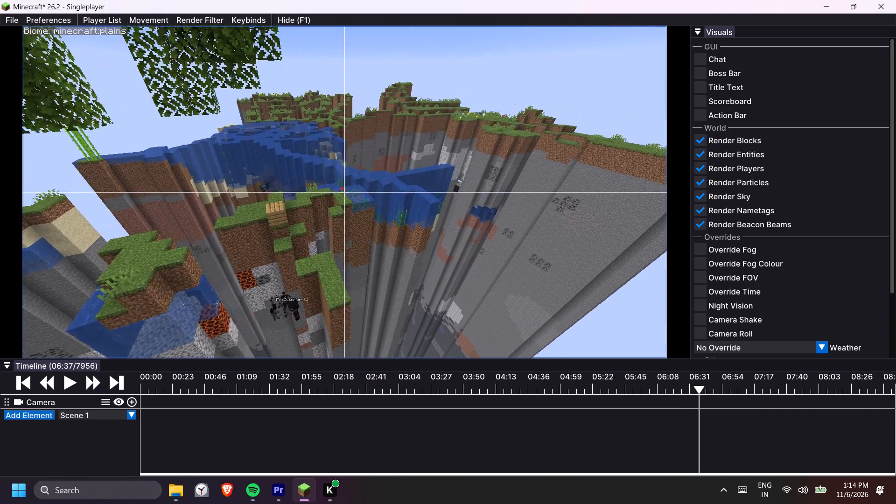
left_click_drag(447, 245, 447, 245)
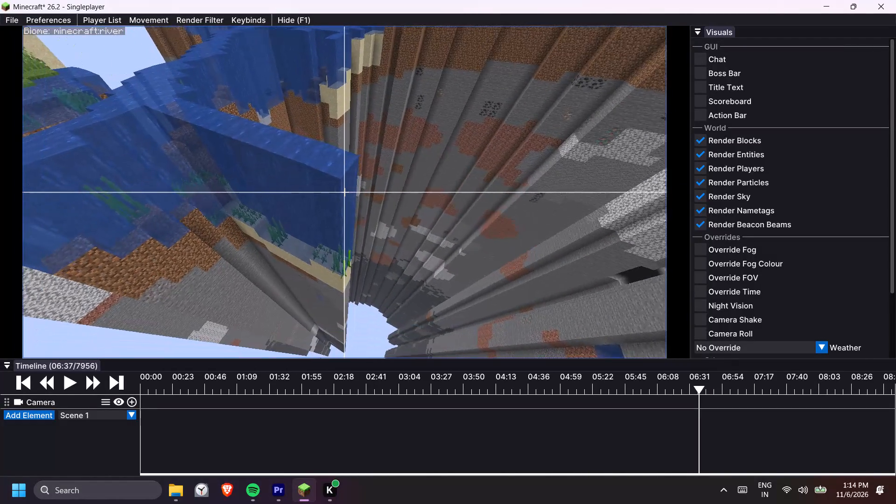
left_click_drag(447, 245, 450, 244)
key("a")
key("a")
key("a")
key("a")
key("a")
key("a")
key("a")
key("a")
key("a")
key("a")
key("s")
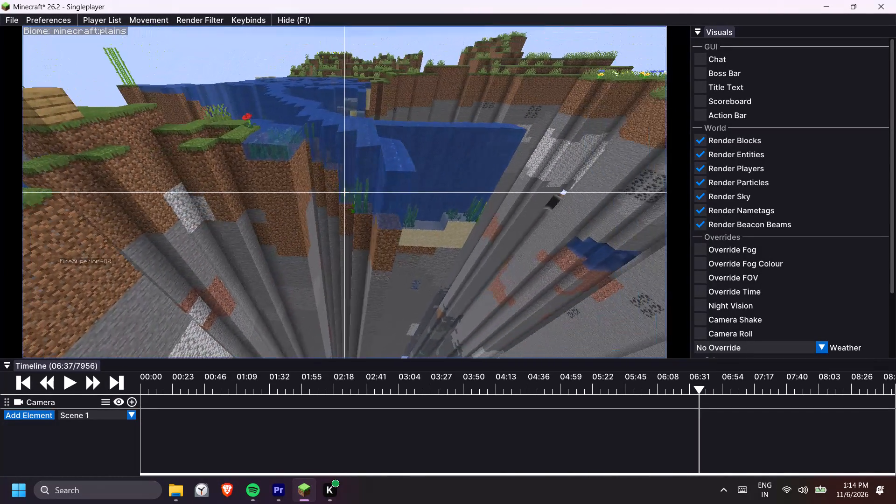
left_click_drag(450, 244, 448, 245)
Play the replay from 06:37 to 06:52 while bringing the camera close to the player, and pause it.
left_click(73, 377)
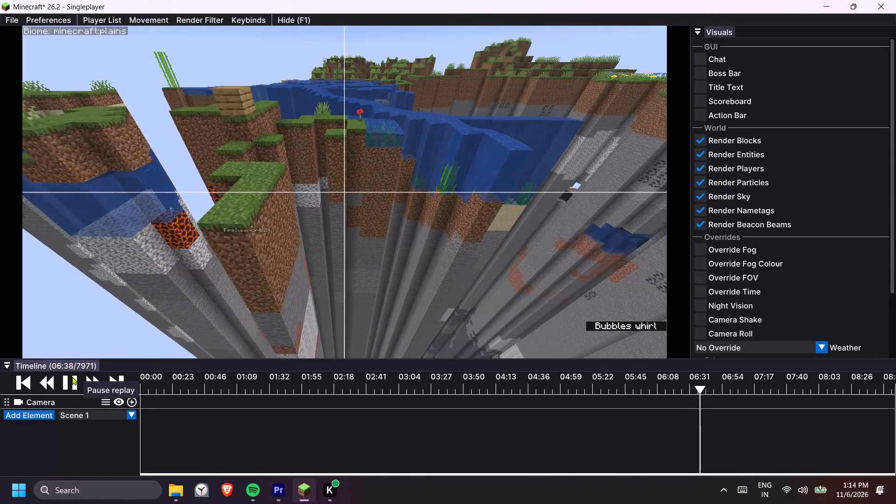
left_click_drag(342, 228, 447, 246)
key("space")
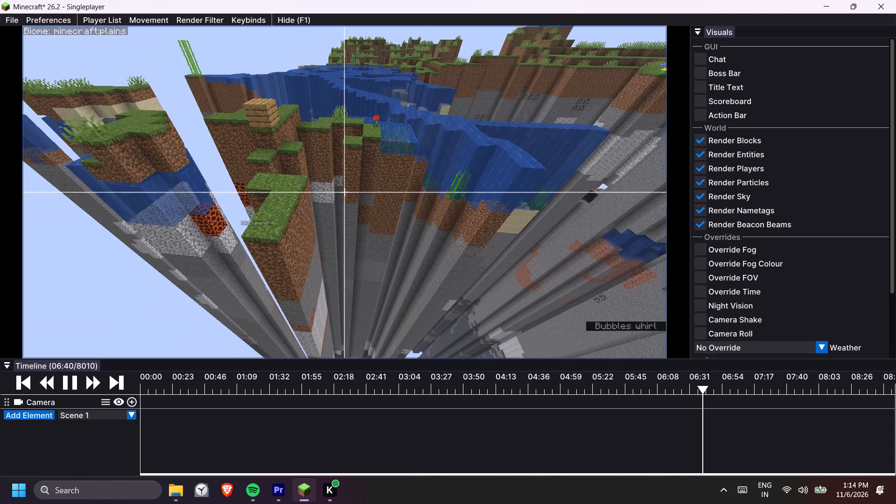
left_click_drag(447, 246, 447, 245)
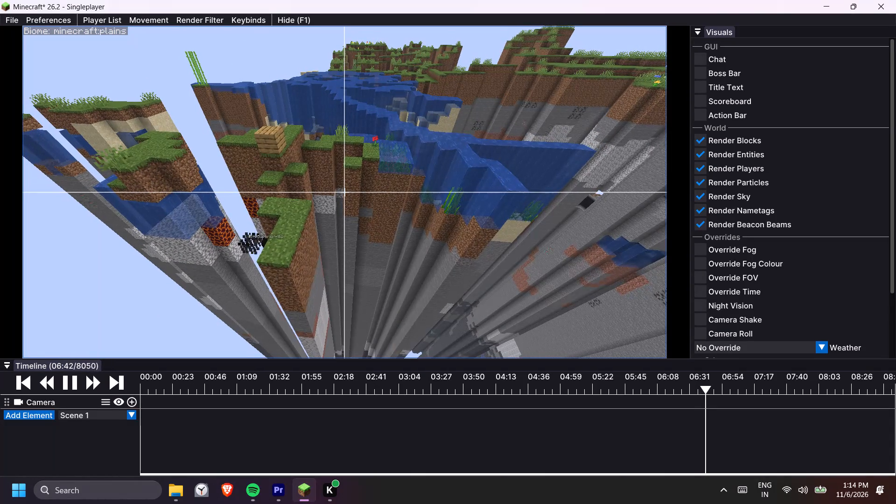
left_click_drag(447, 245, 448, 245)
key("a")
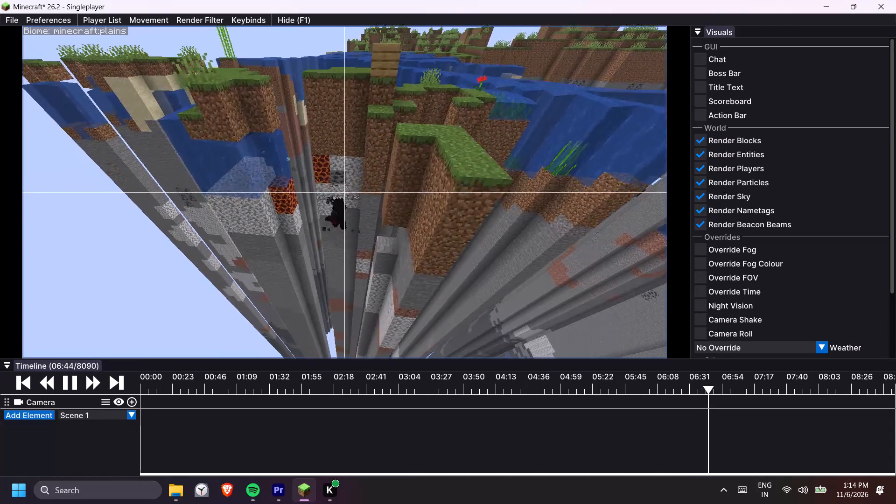
left_click_drag(448, 245, 448, 244)
key("w")
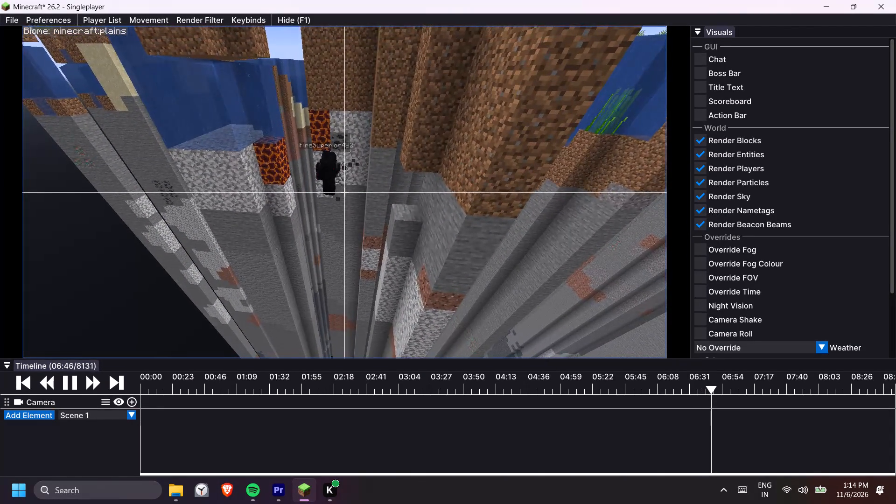
left_click_drag(448, 244, 448, 245)
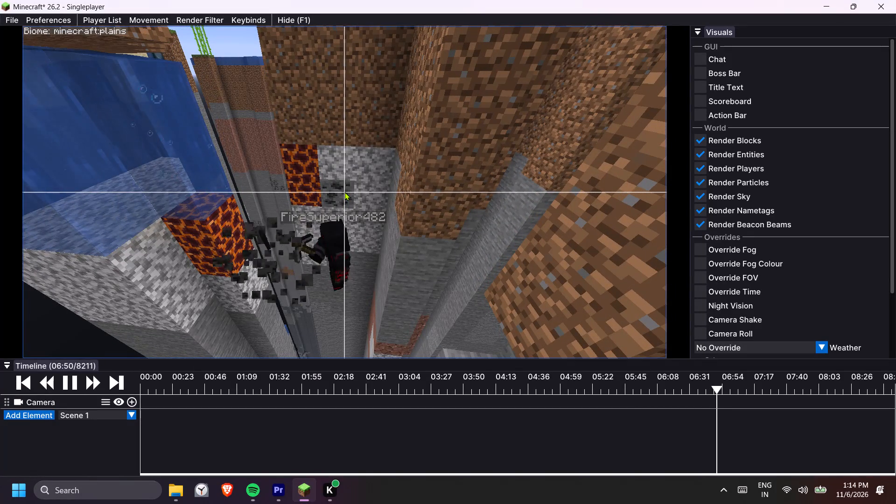
left_click(70, 380)
left_click_drag(420, 237, 448, 245)
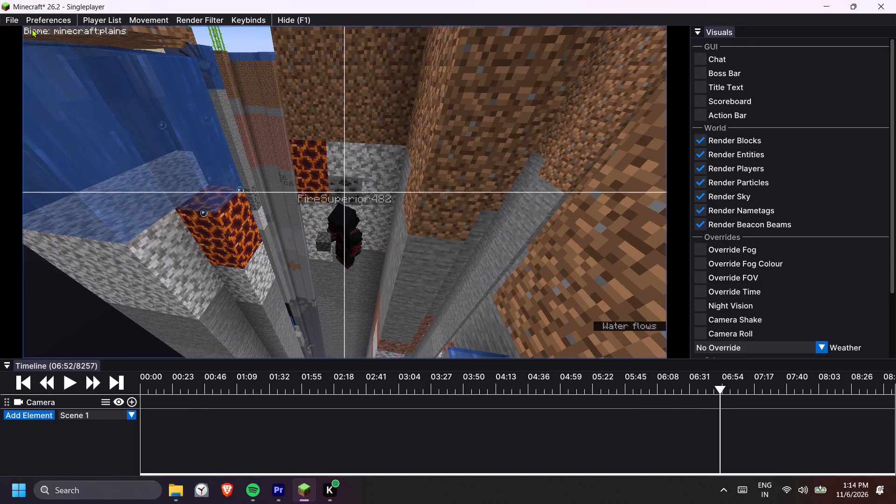
Exit the current replay and load a replay from the saved recordings.
key("Escape")
left_click(302, 221)
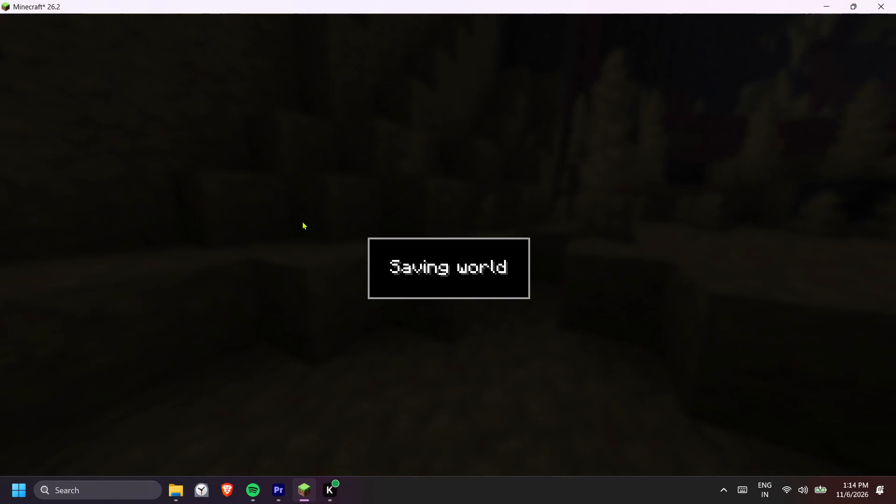
left_click(666, 328)
left_click(232, 269)
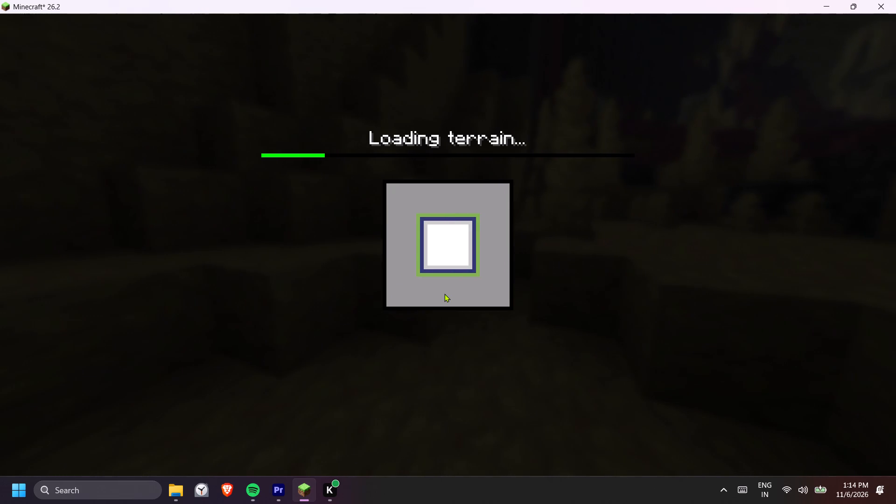
Teleport the camera to the player at the replay's start and look around the player.
left_click_drag(455, 382, 470, 387)
left_click_drag(501, 395, 540, 397)
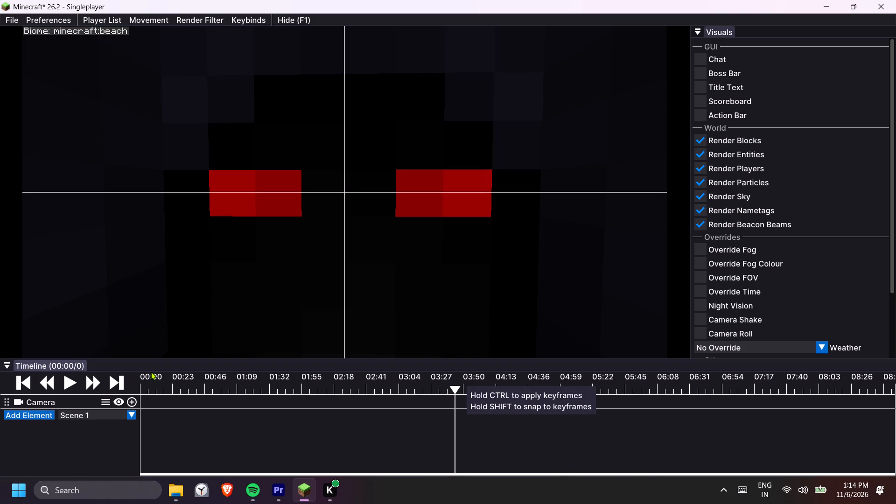
left_click(87, 19)
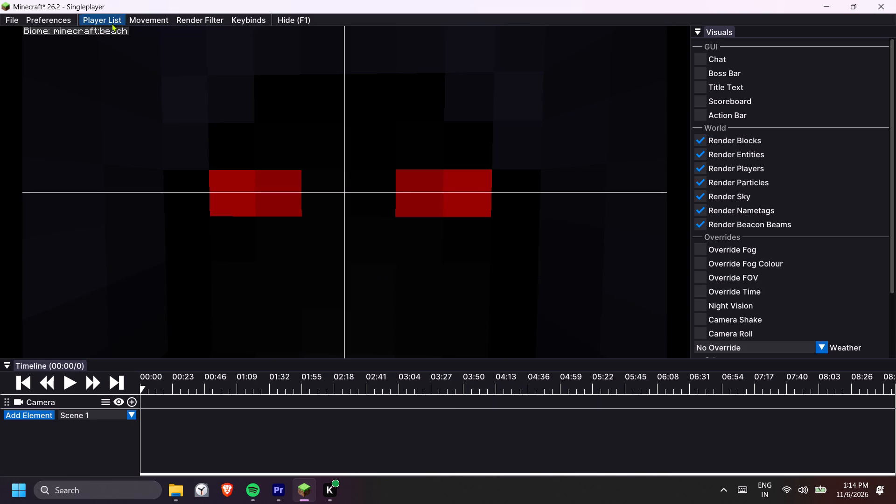
left_click(12, 22)
left_click(101, 22)
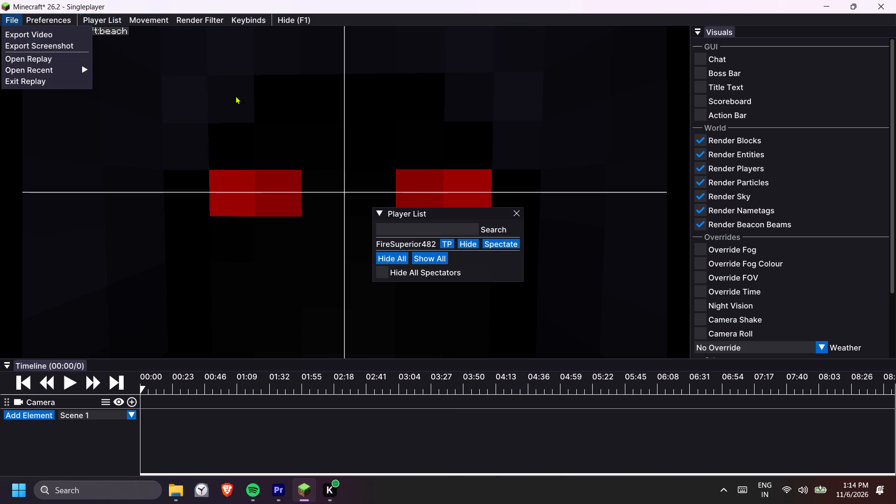
left_click(446, 245)
left_click(518, 216)
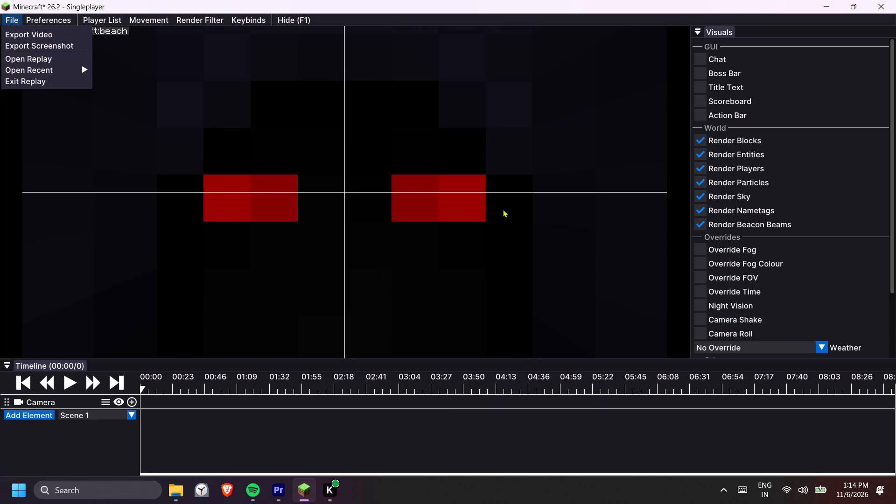
left_click_drag(494, 209, 178, 339)
key("space")
key("s")
key("d")
left_click_drag(332, 293, 447, 245)
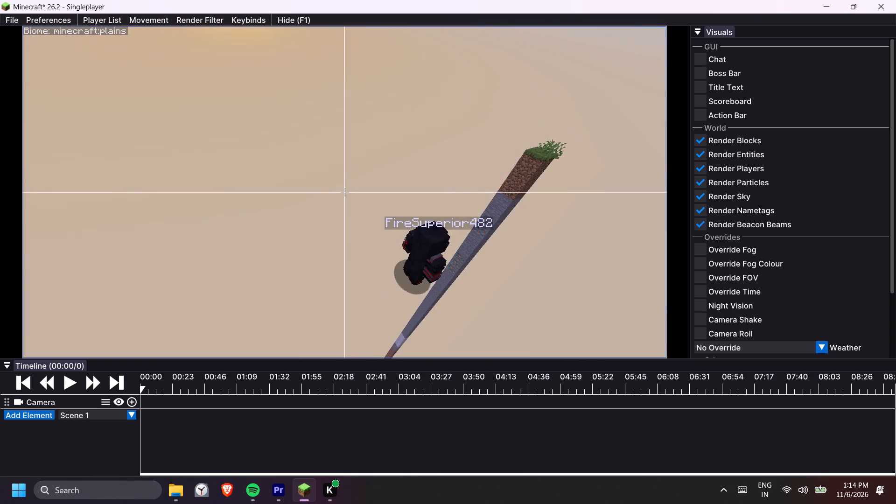
left_click_drag(447, 245, 448, 245)
Move the replay to 03:34 and teleport the camera to the player.
left_click_drag(393, 377, 417, 386)
left_click_drag(460, 228, 466, 228)
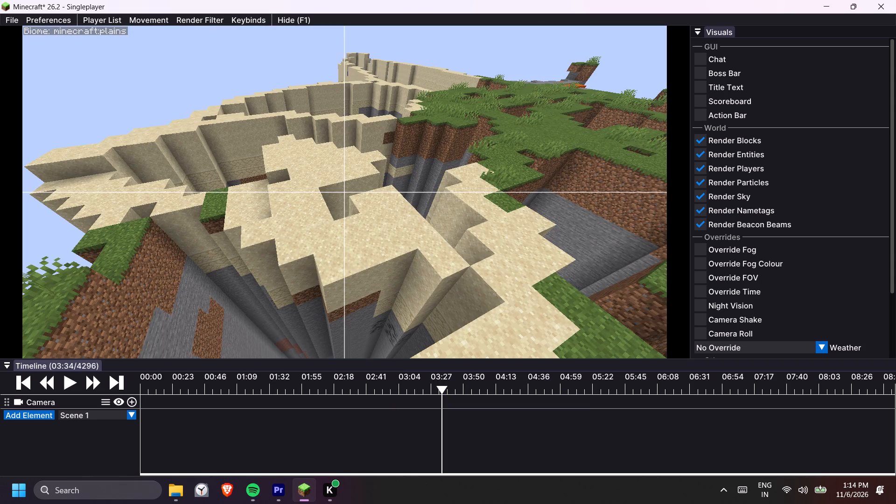
left_click_drag(466, 228, 448, 245)
left_click(97, 14)
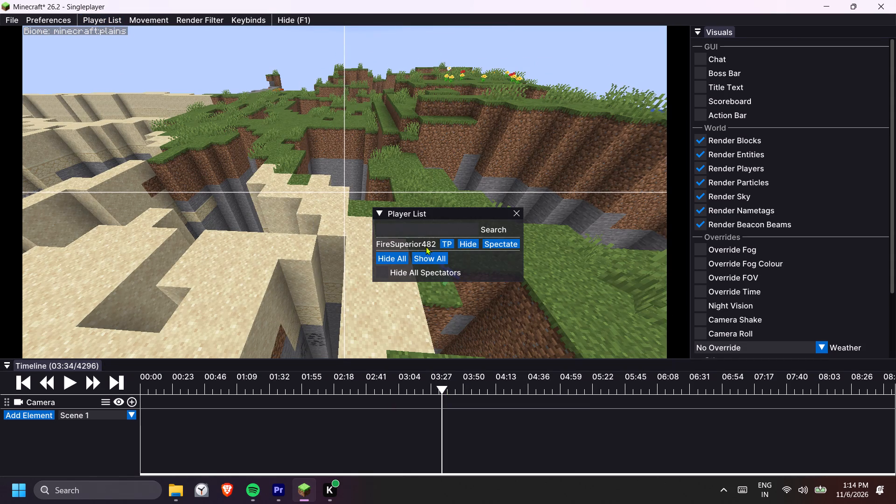
left_click(450, 241)
left_click(514, 214)
Frame the swimming player at the edge of the river from outside the water, and add a camera keyframe at 03:34.
left_click_drag(444, 172, 442, 249)
key("space")
key("s")
key("d")
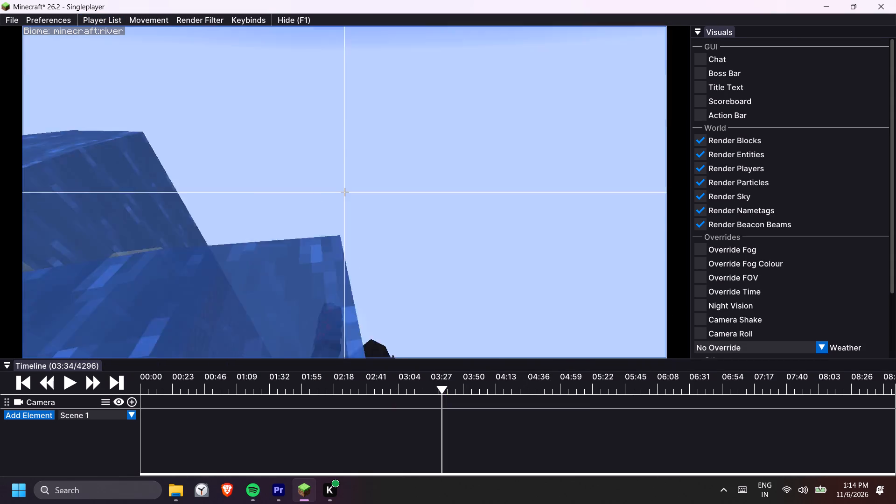
left_click_drag(442, 249, 447, 245)
key("s")
key("space")
left_click_drag(383, 202, 447, 245)
type("wd")
left_click_drag(447, 245, 447, 244)
key("space")
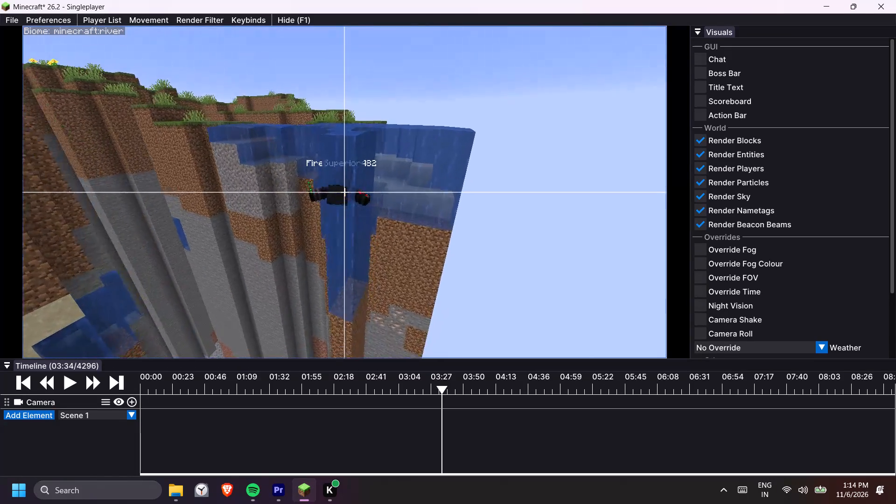
left_click_drag(447, 244, 446, 245)
key("space")
key("w")
key("s")
key("d")
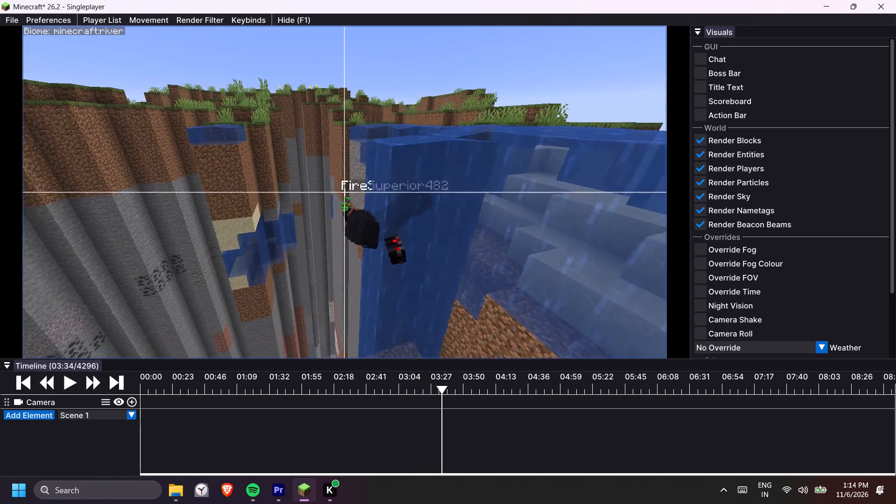
left_click_drag(446, 245, 448, 245)
key("a")
key("s")
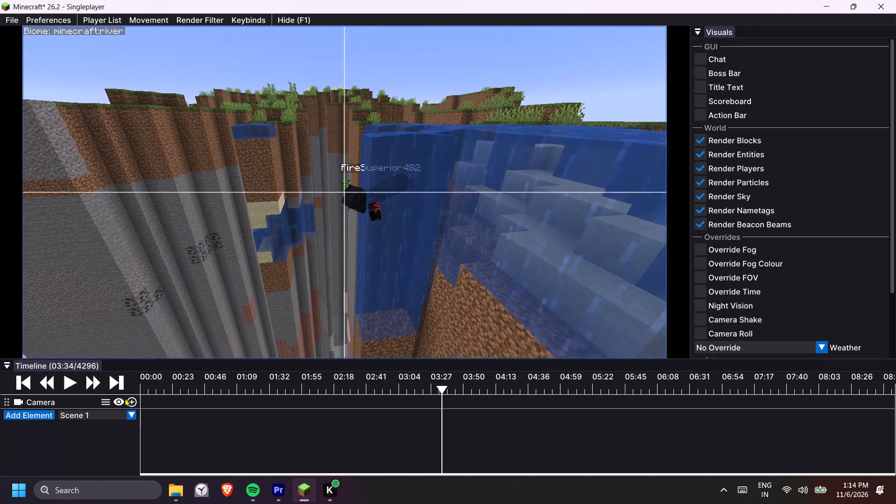
left_click(132, 402)
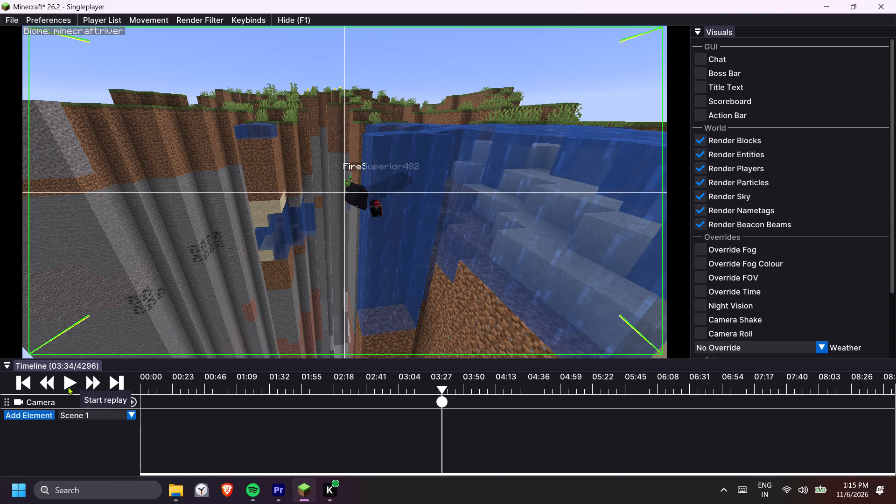
Advance the replay to 03:35 and pull the camera back to view the player beside the water wall.
left_click(67, 387)
left_click(68, 387)
left_click_drag(208, 315, 448, 244)
key("shift+a")
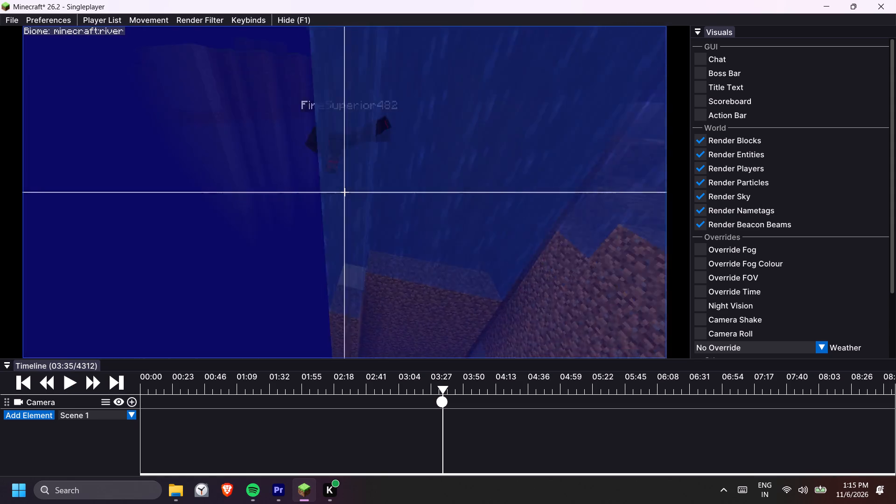
left_click_drag(448, 244, 449, 245)
key("space")
type("ws")
type("s")
key("space")
key("w")
key("a")
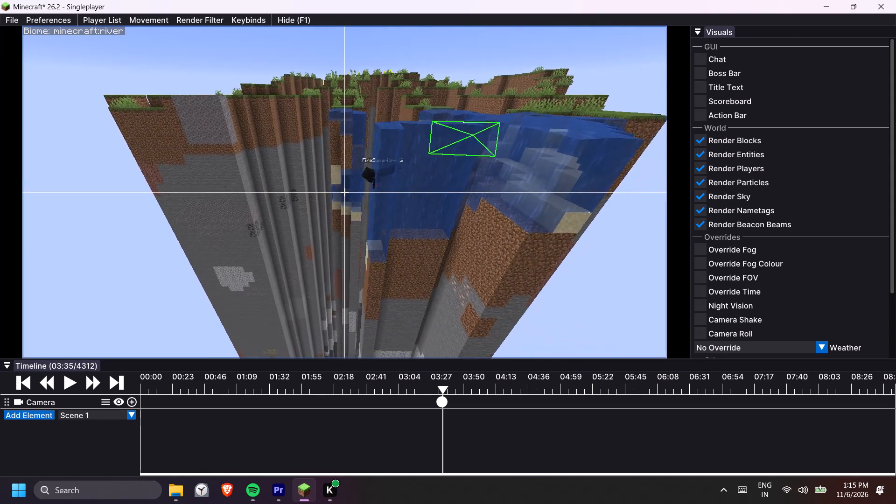
left_click_drag(449, 245, 448, 245)
key("w")
key("d")
Turn on the Rule of Thirds Guide for the viewport.
scroll(833, 176, "down", 10)
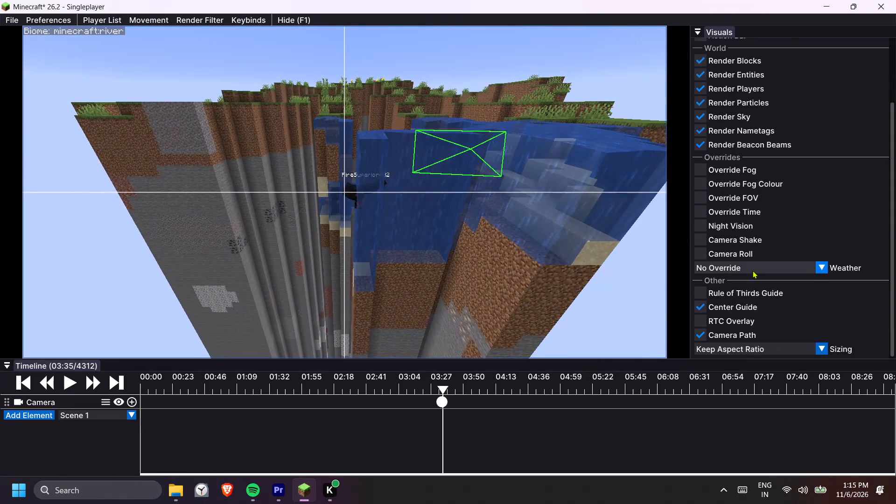
left_click(698, 294)
Bring the camera closer to centre the swimming player, and add a camera keyframe at 03:35.
left_click_drag(406, 257, 448, 244)
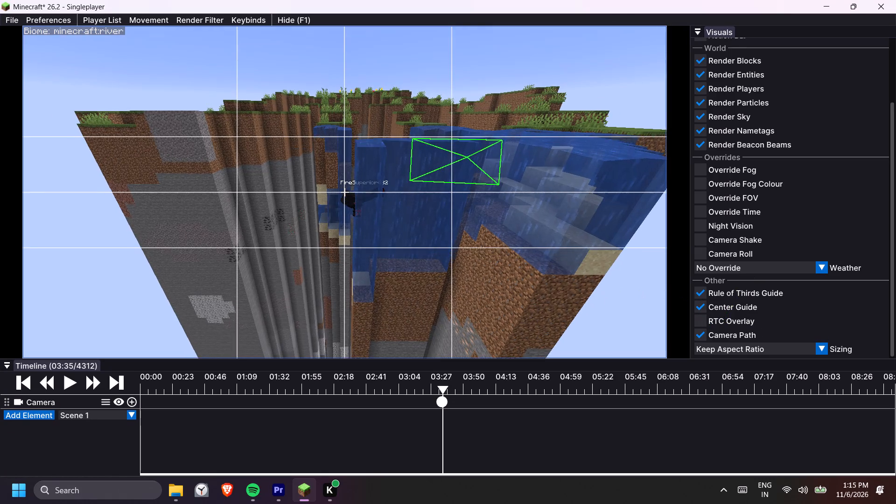
left_click_drag(448, 244, 447, 245)
key("shift+w")
key("w")
key("w")
key("s")
key("d")
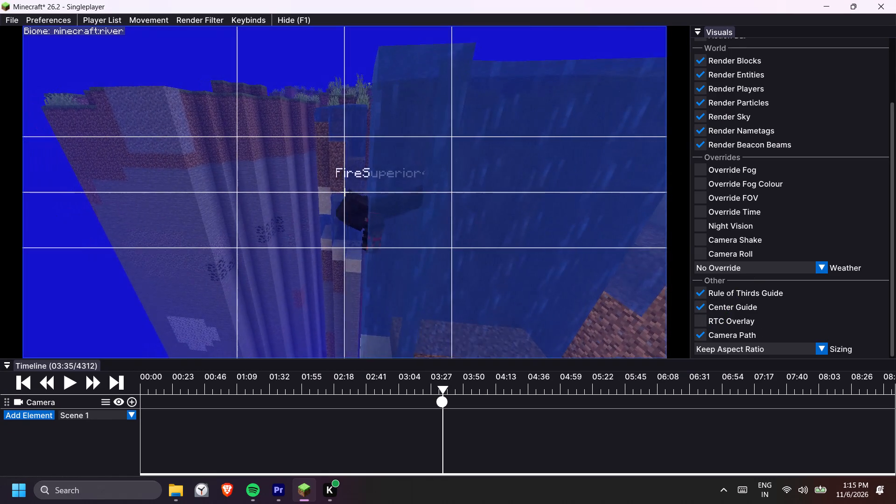
left_click_drag(447, 245, 448, 245)
left_click(135, 400)
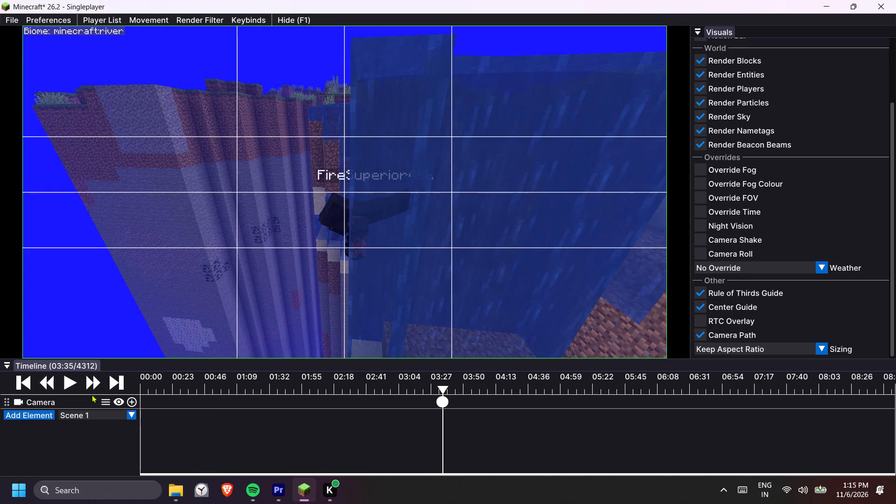
Advance the replay to 03:36 (tick 4322), recentre the player from farther back, and add a camera keyframe.
left_click(70, 383)
left_click(70, 383)
key("a")
left_click_drag(341, 228, 448, 244)
key("d")
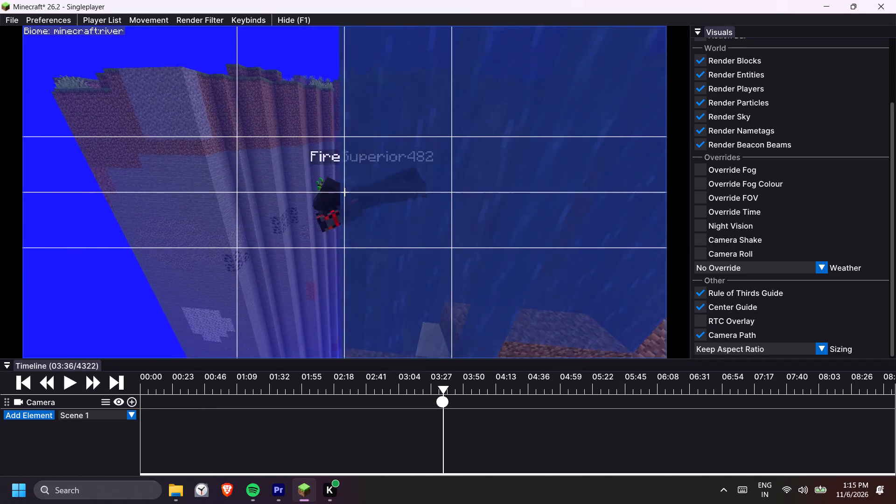
left_click_drag(448, 244, 449, 244)
key("space")
key("s")
key("space")
type("w")
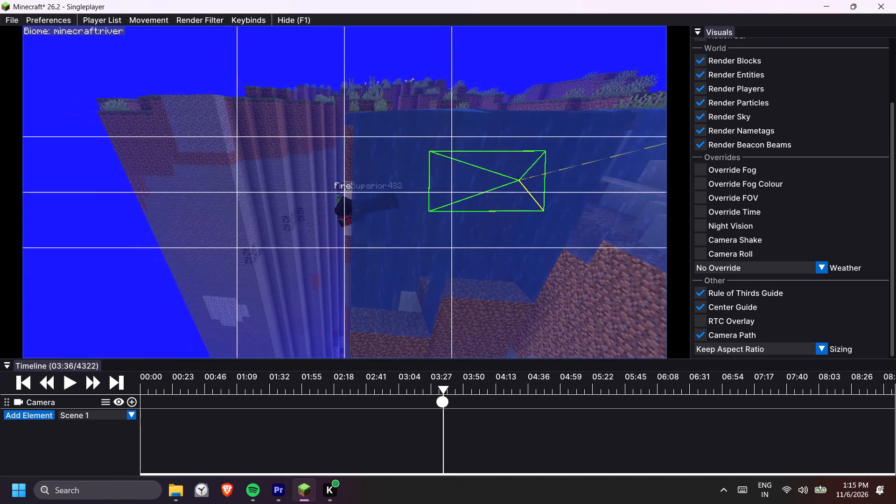
left_click_drag(449, 244, 448, 245)
left_click(133, 403)
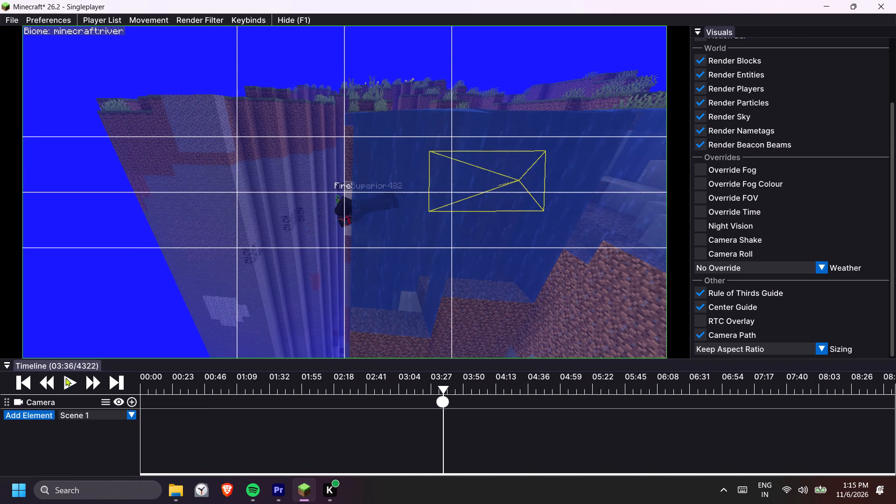
Advance the replay to tick 4336, shift the camera sideways to follow the player, and add a camera keyframe.
left_click(70, 377)
left_click(71, 378)
left_click_drag(264, 236, 448, 245)
type("ad")
left_click(134, 403)
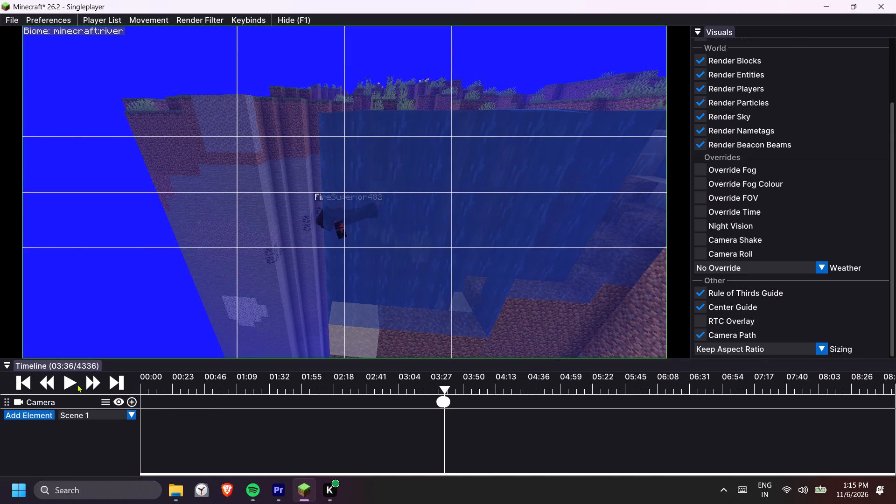
Advance the replay to 03:37, shift the camera sideways to recentre the player, and add a camera keyframe.
left_click(76, 384)
left_click(72, 383)
left_click_drag(312, 222, 448, 245)
key("a")
key("d")
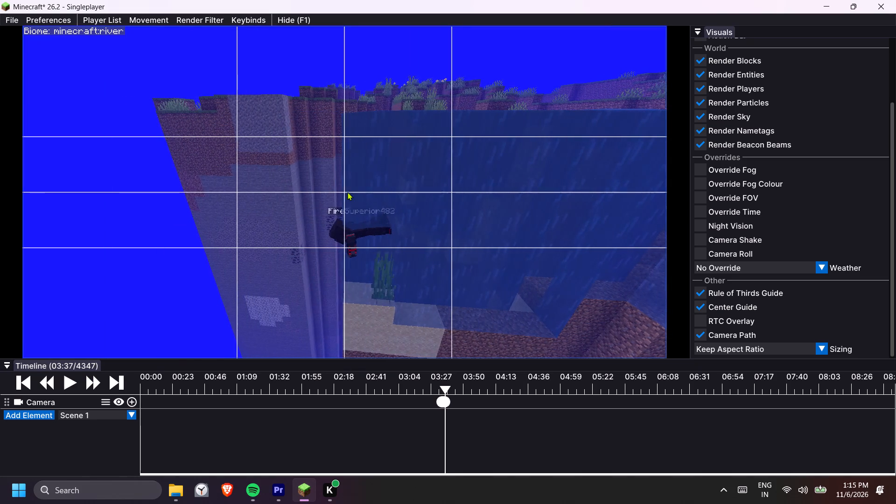
left_click(128, 399)
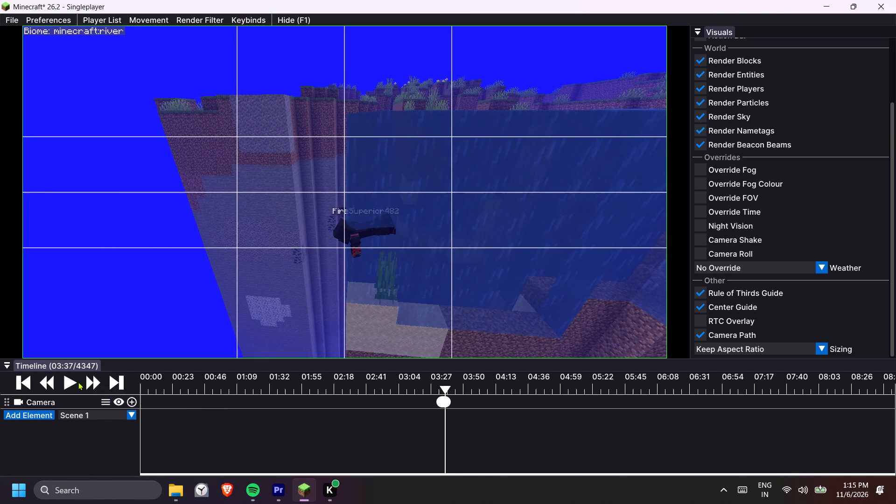
Advance the replay to 03:38 (tick 4360), move the camera along with the player, and add a camera keyframe.
left_click(72, 382)
left_click(72, 382)
left_click_drag(285, 264, 448, 245)
type("ad")
left_click(132, 402)
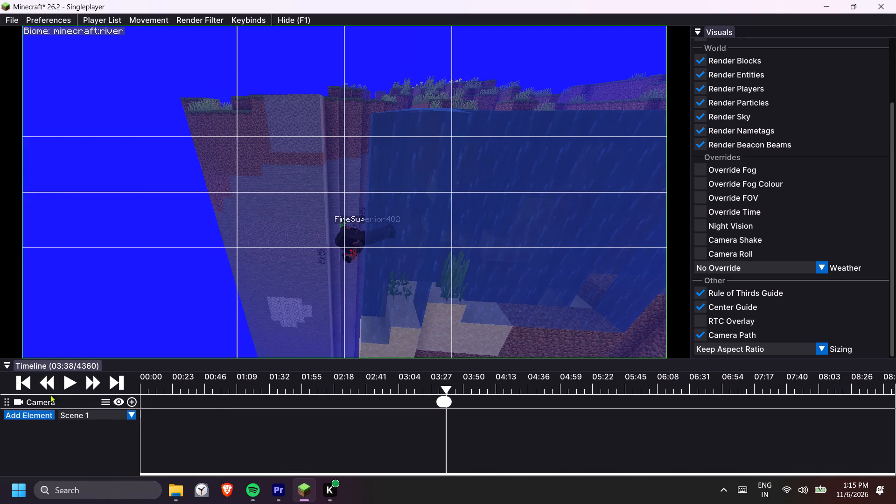
Advance the replay to tick 4373, align the camera with the swimming player, and add a camera keyframe.
left_click(69, 383)
left_click(69, 383)
left_click_drag(274, 257, 448, 245)
type("ad")
key("a")
key("d")
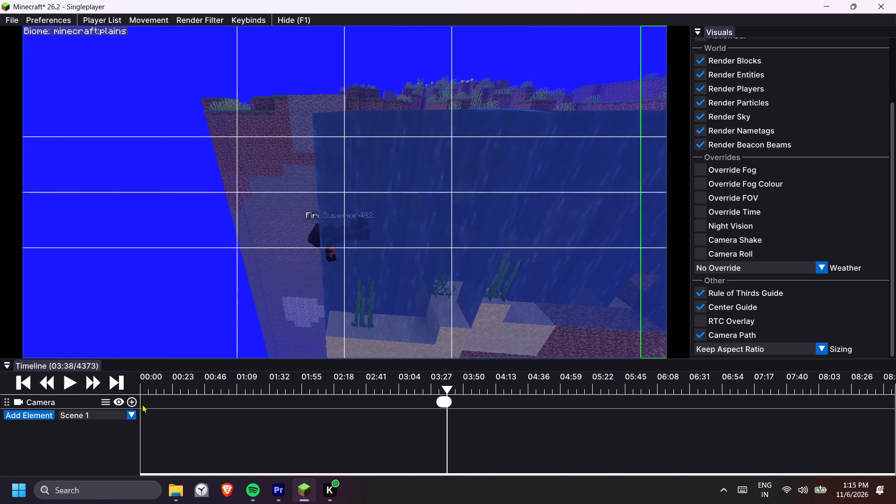
key("a")
left_click(133, 401)
Advance the replay to 03:39, recentre the player and adjust the camera angle, and add a camera keyframe.
left_click(73, 383)
left_click(72, 382)
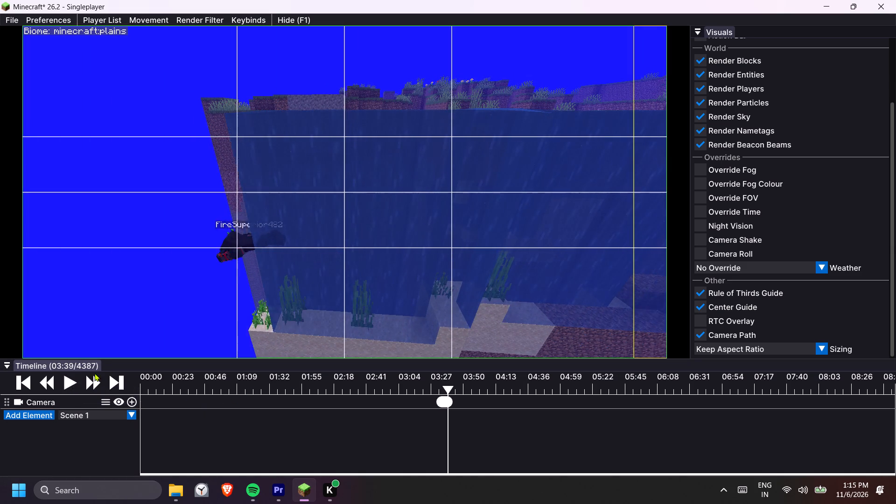
key("a")
key("d")
left_click_drag(355, 193, 448, 248)
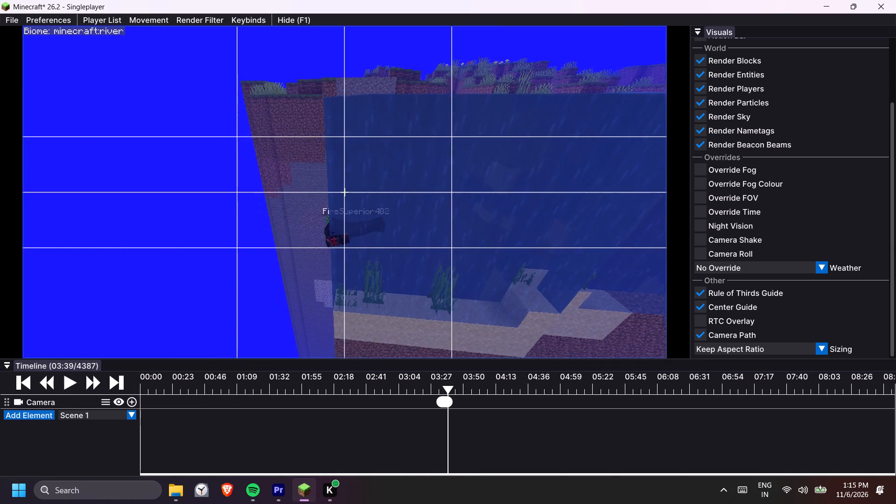
left_click_drag(448, 248, 448, 245)
left_click(132, 400)
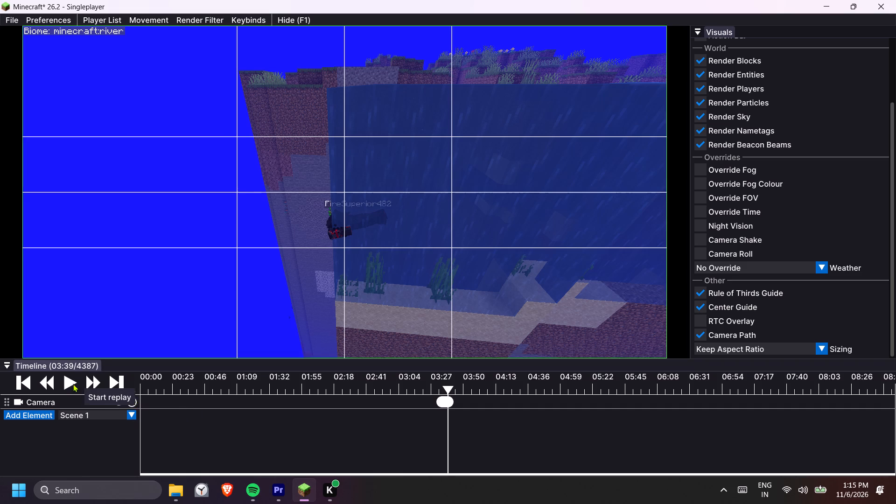
Advance the replay to 03:40 (tick 4401), move the camera sideways to follow the player, and add a camera keyframe.
left_click(73, 383)
left_click(73, 383)
key("a")
key("d")
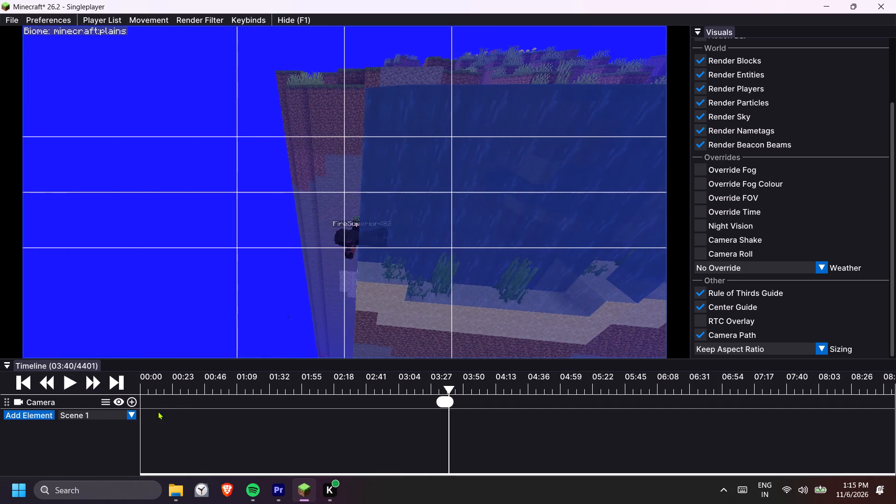
left_click(134, 400)
Advance the replay to tick 4418, fly the camera around to a closer angle on the player, and add a camera keyframe.
left_click(72, 385)
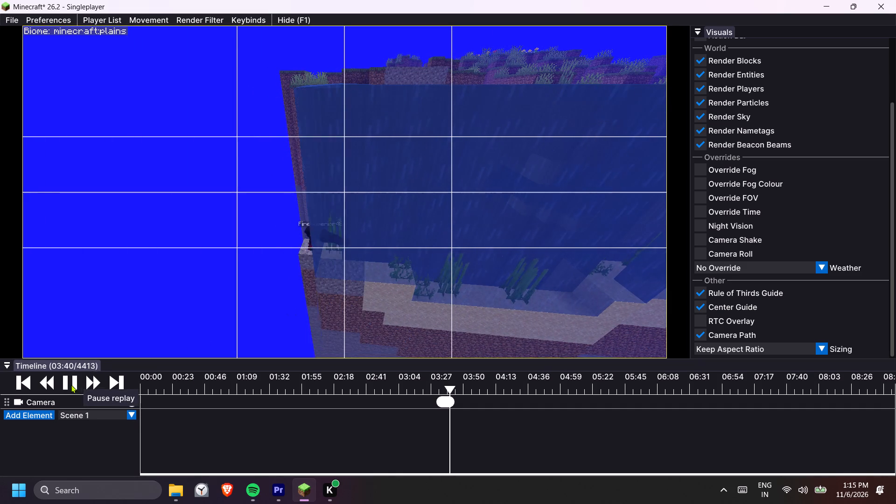
left_click(69, 383)
key("w")
left_click_drag(349, 215, 452, 244)
key("a")
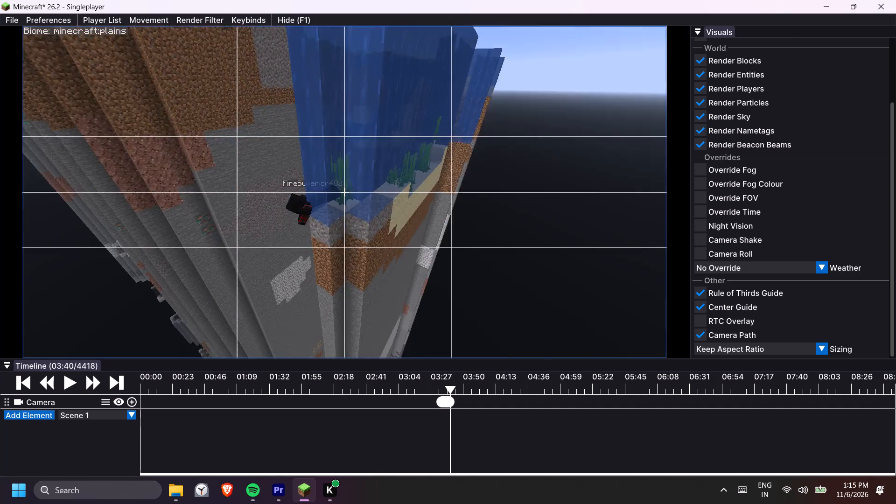
left_click_drag(452, 244, 448, 245)
key("shift+a")
key("shift+w")
key("space")
key("a")
key("w")
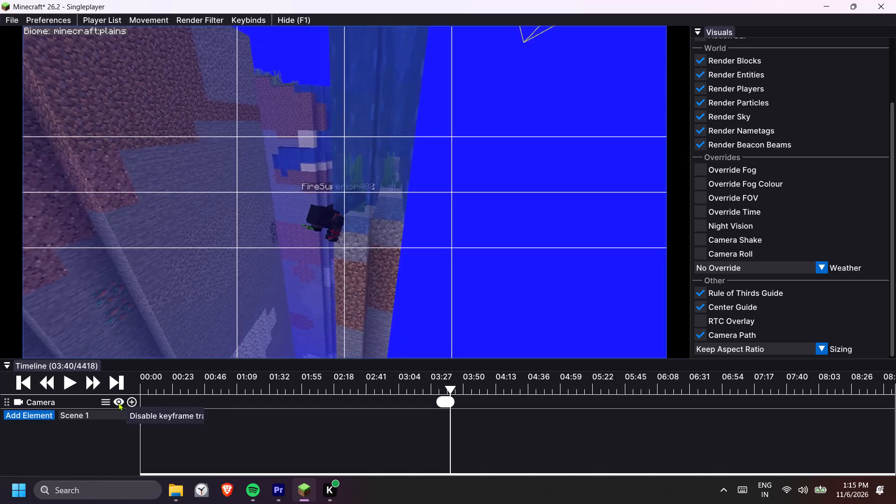
left_click(131, 398)
Rewind the replay to the start of the keyframes and play the camera path to preview the shot.
left_click_drag(454, 383, 440, 385)
left_click(75, 387)
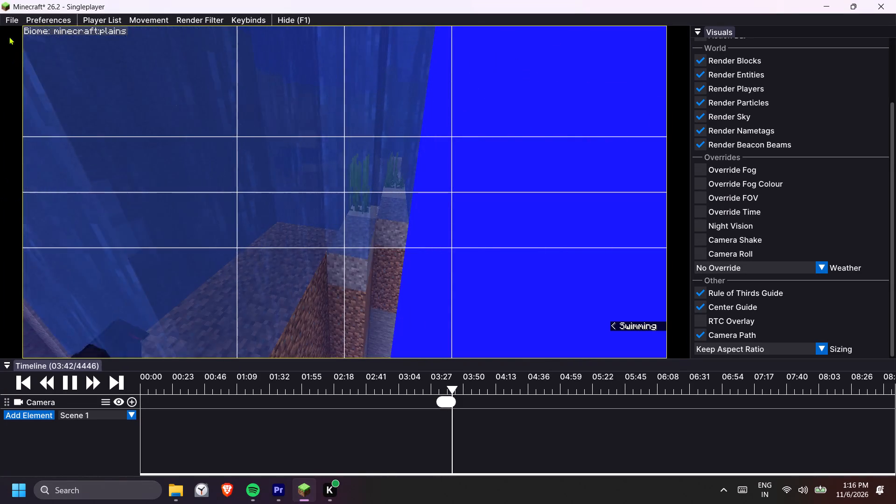
Export the keyframed shot as a 1920 by 1080, 60 fps MP4 named swiniming in the promotional short folder.
left_click(1, 14)
left_click(4, 17)
left_click(26, 33)
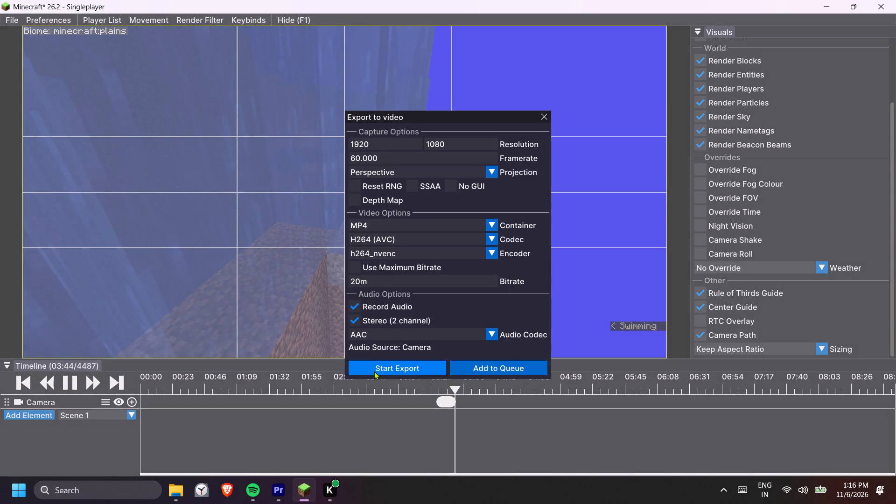
left_click(374, 374)
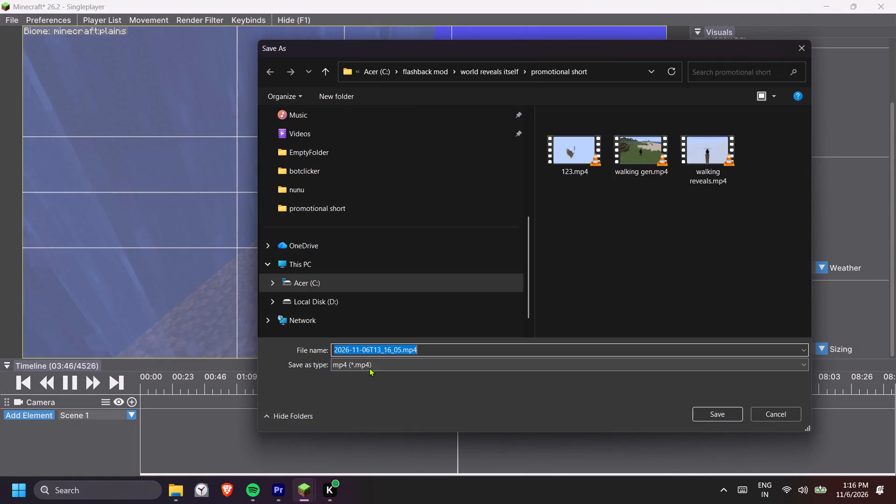
key("BackSpace")
type("swiniming")
key("Return")
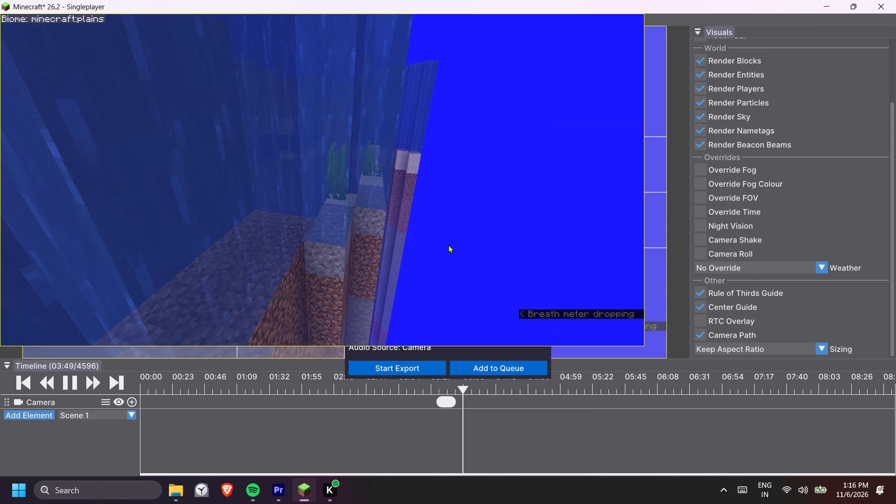
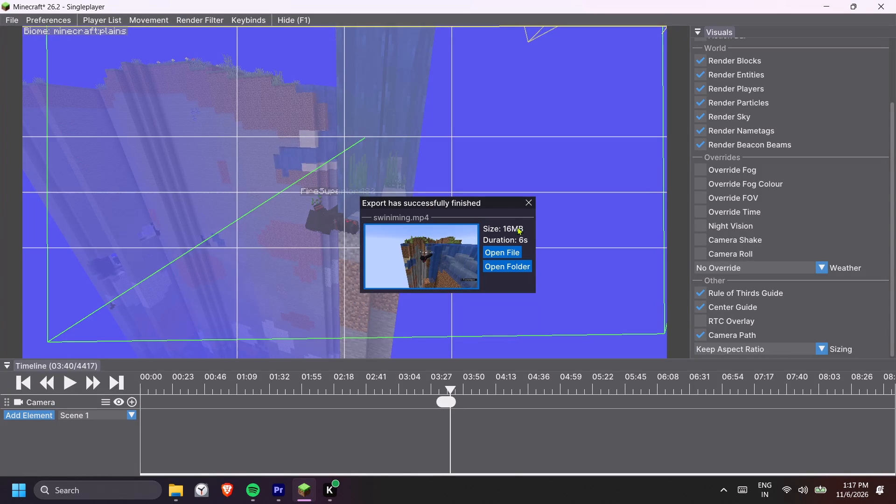
From the export folder, add swiniming.mp4 to Premiere's Sequence 02 on V2, starting where the second 123.mp4 clip ends, and play the join.
left_click(509, 265)
left_click_drag(272, 146, 294, 177)
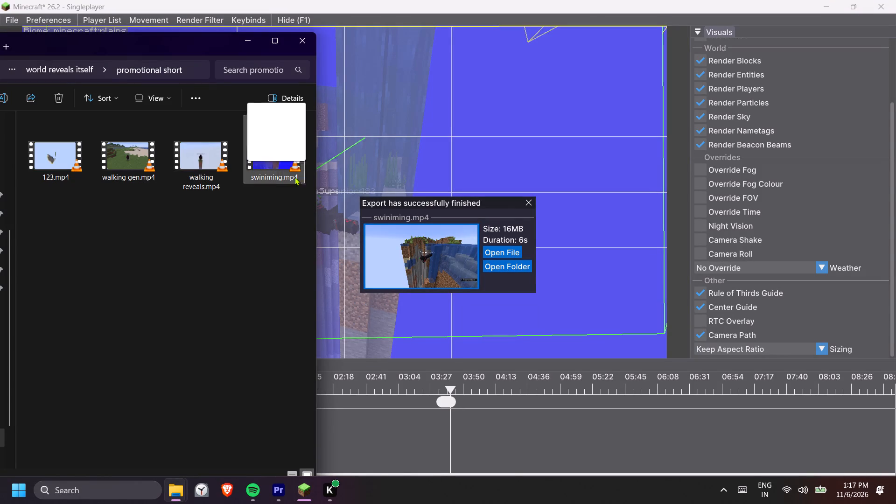
left_click_drag(294, 177, 494, 325)
left_click(497, 263)
key("space")
key("space")
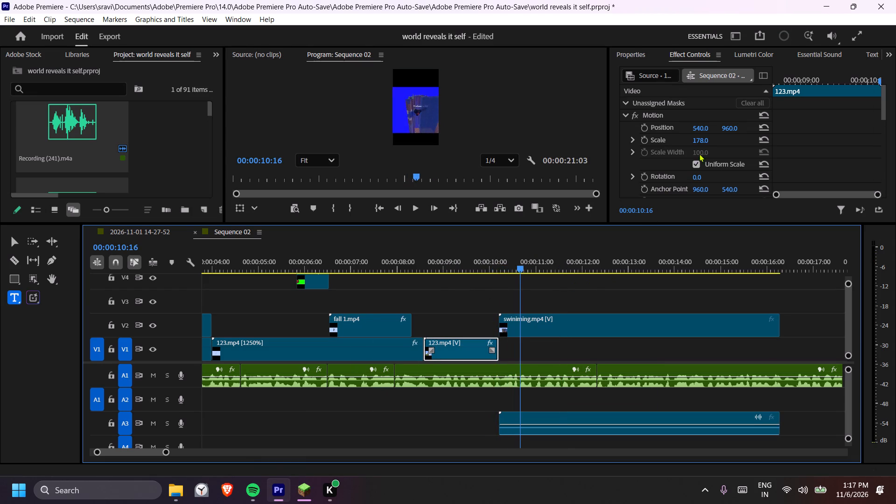
Set the scale of the swiniming.mp4 clip to 178.
left_click(556, 324)
left_click(693, 138)
key("ctrl+a")
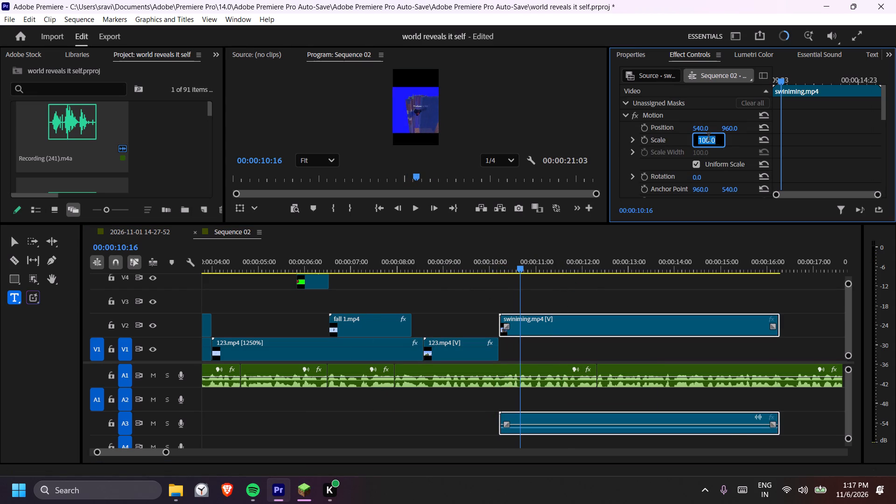
type("178")
key("Return")
Play Sequence 02 from just before the swimming clip through its end to check the rescaled shot against the narration.
left_click_drag(479, 269, 484, 268)
key("space")
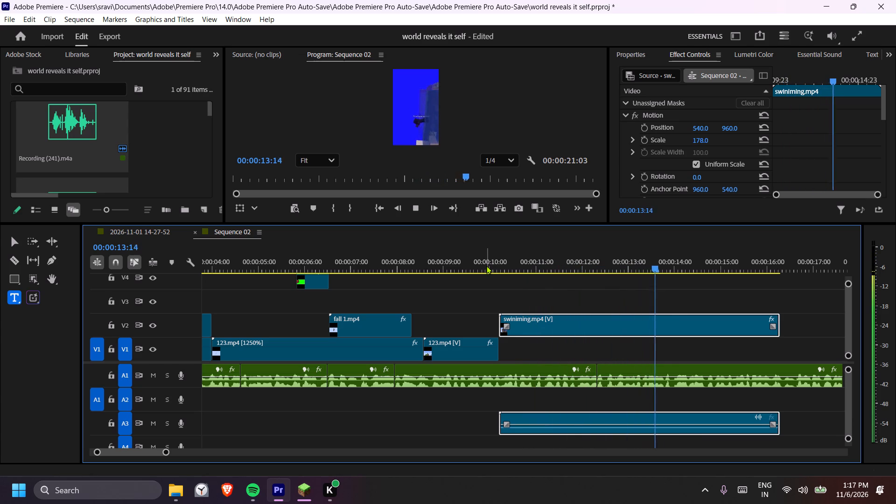
scroll(512, 312, "down", 3)
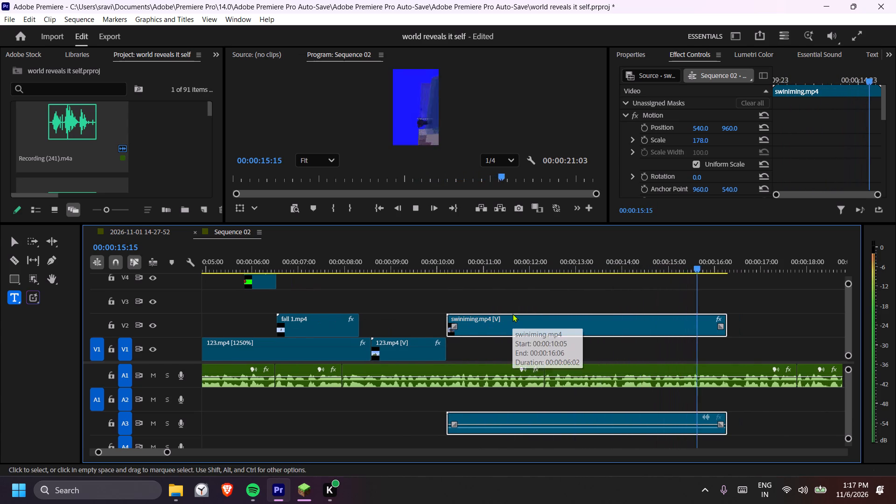
scroll(512, 314, "down", 2)
key("space")
left_click(698, 263)
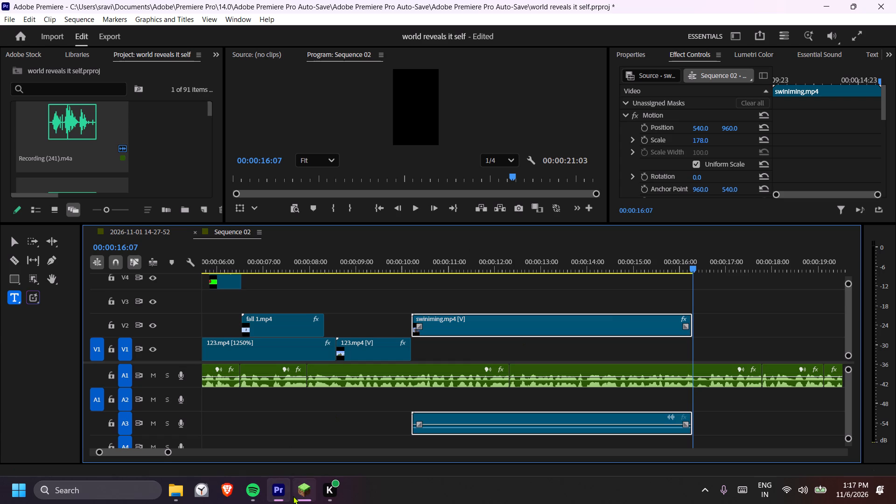
Open YouTube in the Brave browser and search for "reply a comment on youtube green screen".
left_click(226, 493)
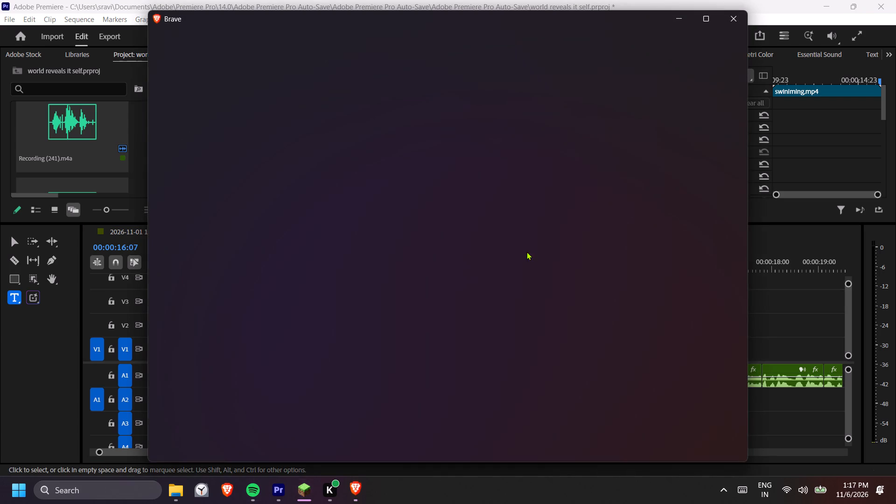
left_click(579, 241)
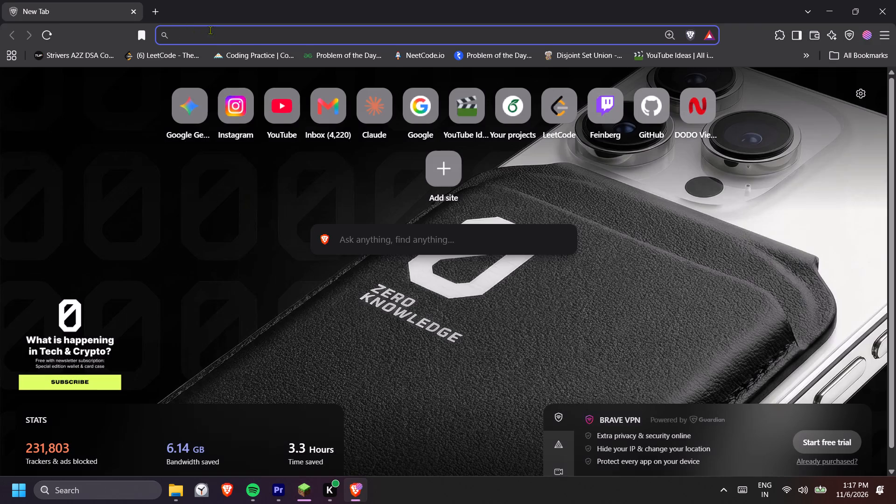
left_click(295, 122)
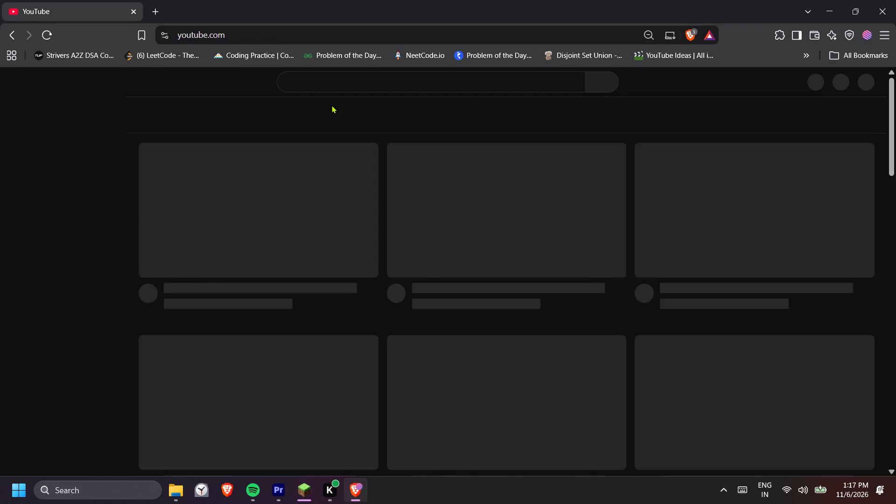
left_click(344, 81)
key("r")
type("eply a commenyt")
key("space")
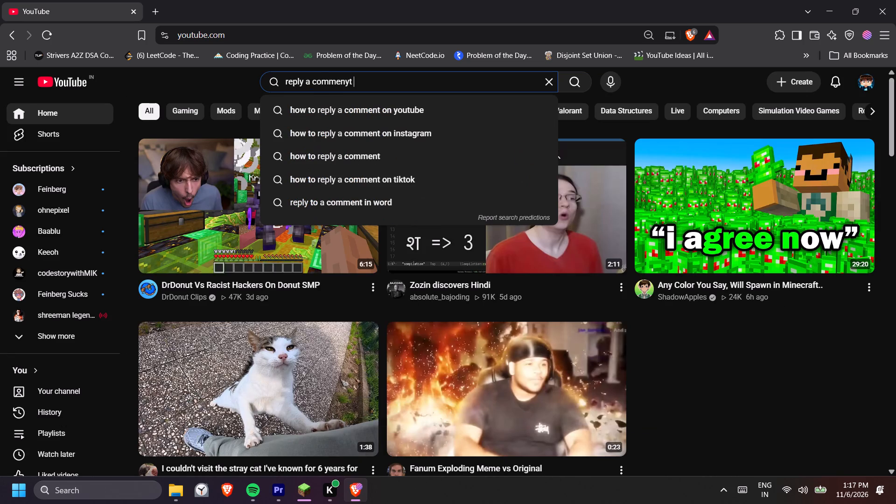
key("BackSpace")
key("BackSpace")
type("t")
key("space")
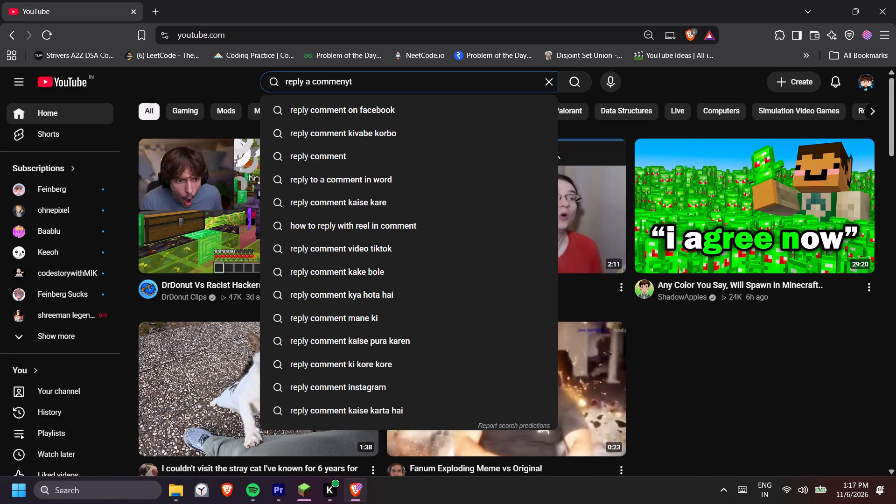
type("on youtbe green screen")
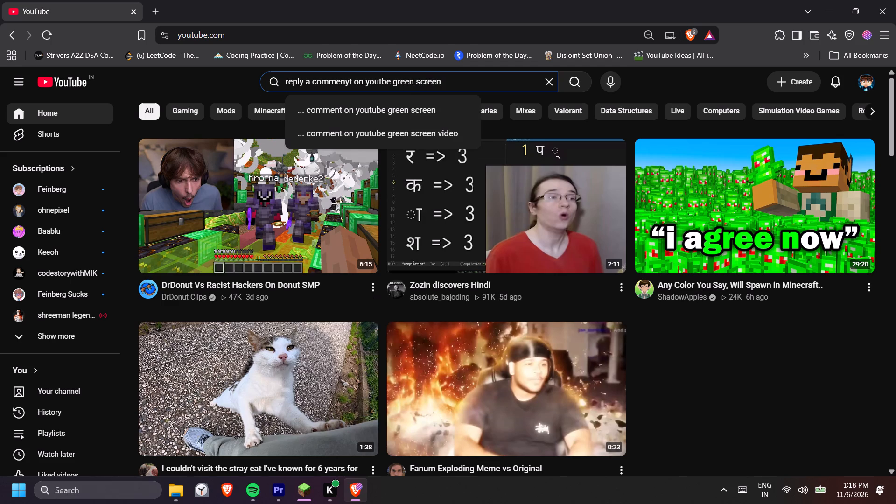
key("space")
key("Return")
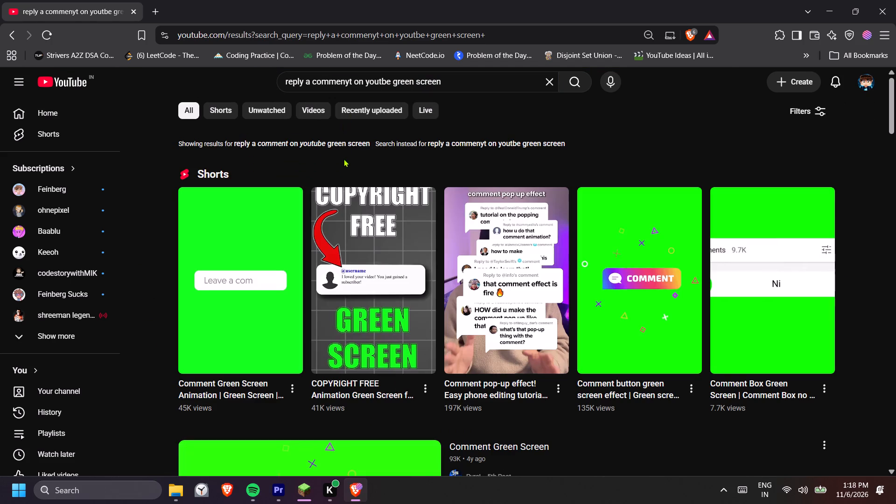
Browse the search results for a green screen animation of a YouTube comment reply.
scroll(343, 217, "down", 14)
scroll(348, 221, "down", 15)
scroll(371, 210, "down", 19)
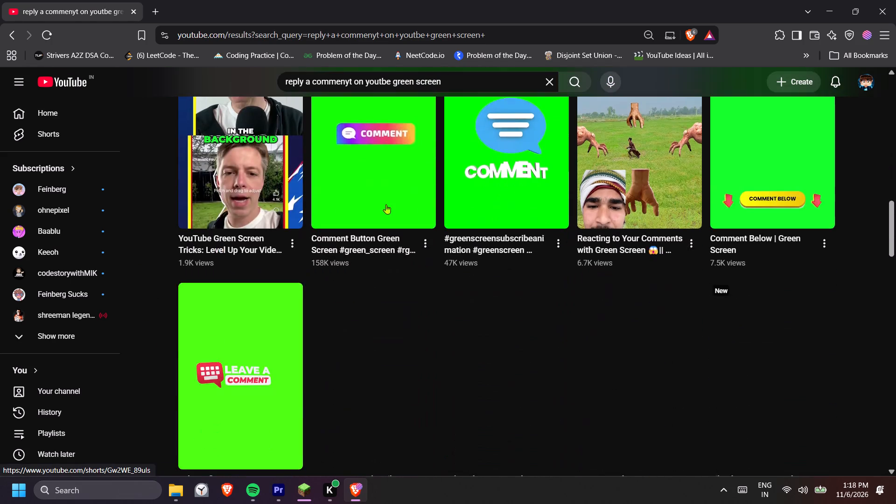
scroll(386, 204, "down", 19)
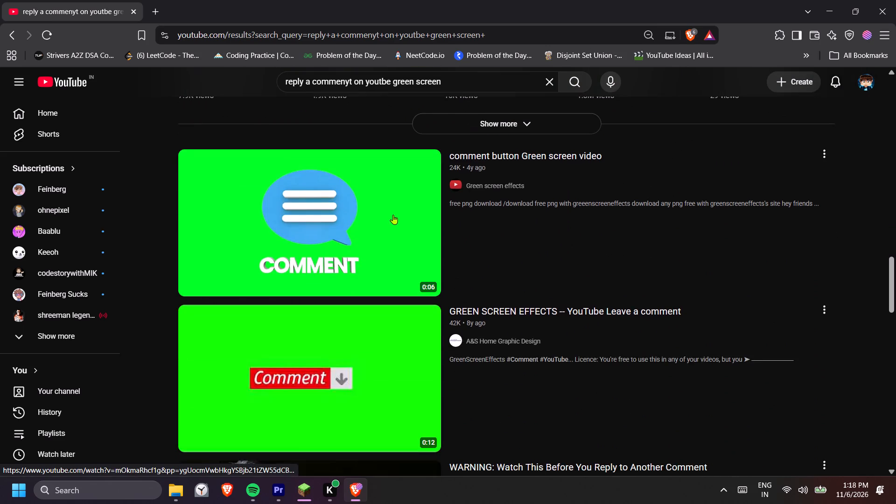
Open the "Leave A Comment" green screen Short and preview it along with the Shorts that follow.
scroll(393, 215, "up", 13)
left_click(269, 196)
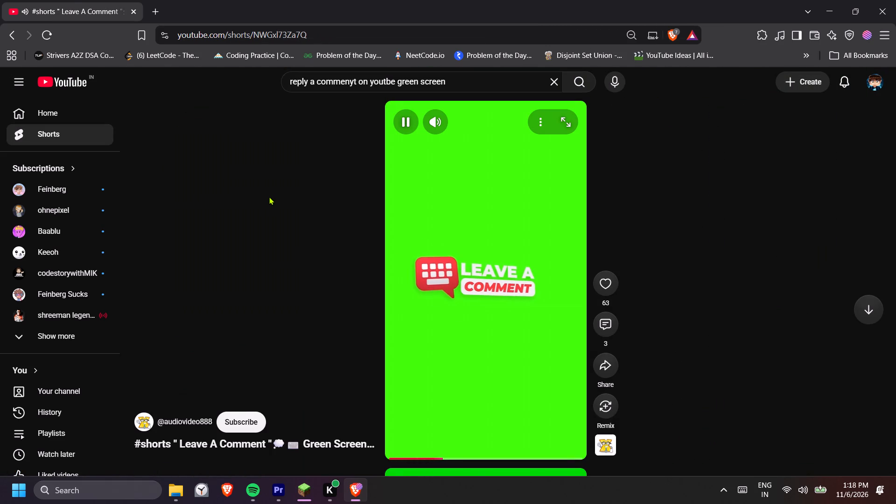
scroll(268, 196, "down", 3)
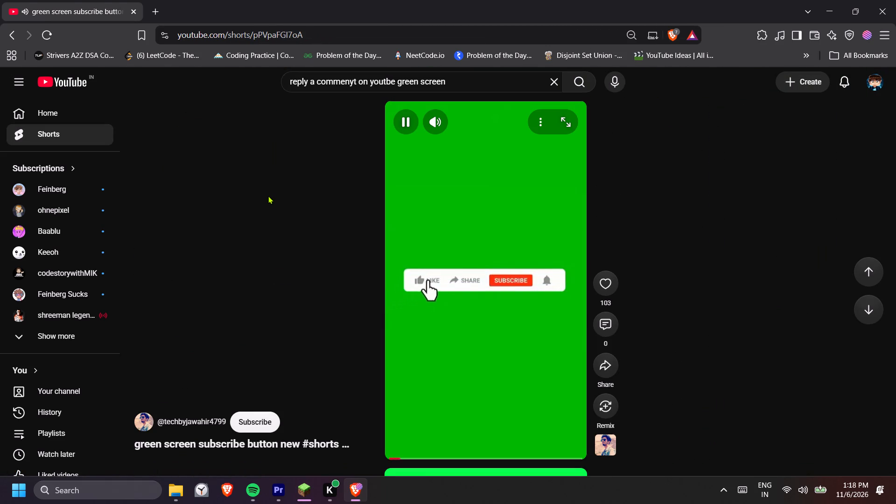
scroll(268, 195, "down", 2)
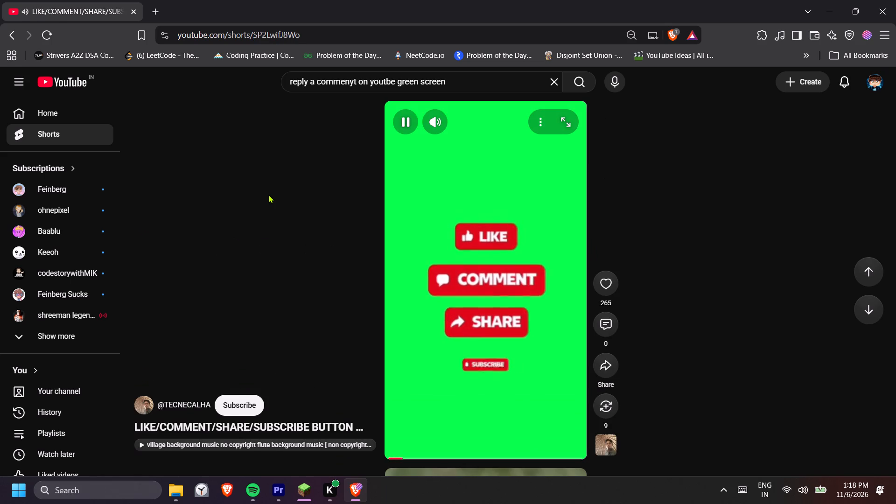
scroll(268, 195, "down", 3)
scroll(268, 195, "up", 6)
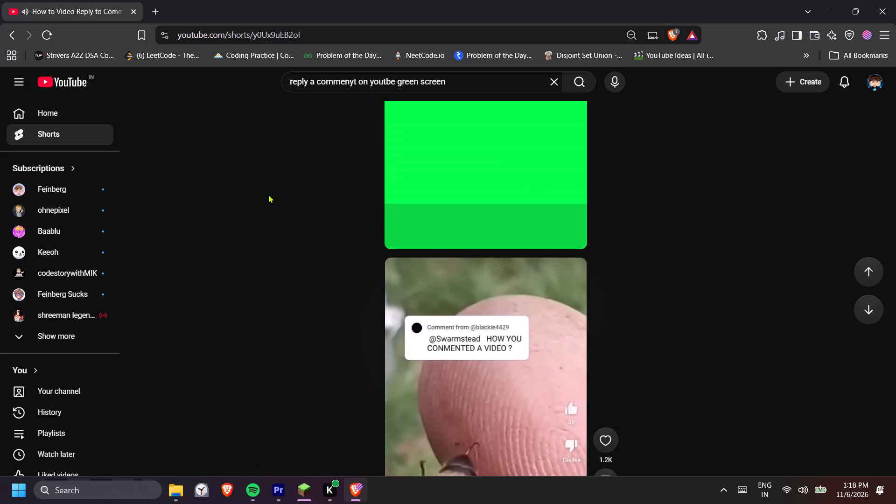
scroll(268, 195, "up", 10)
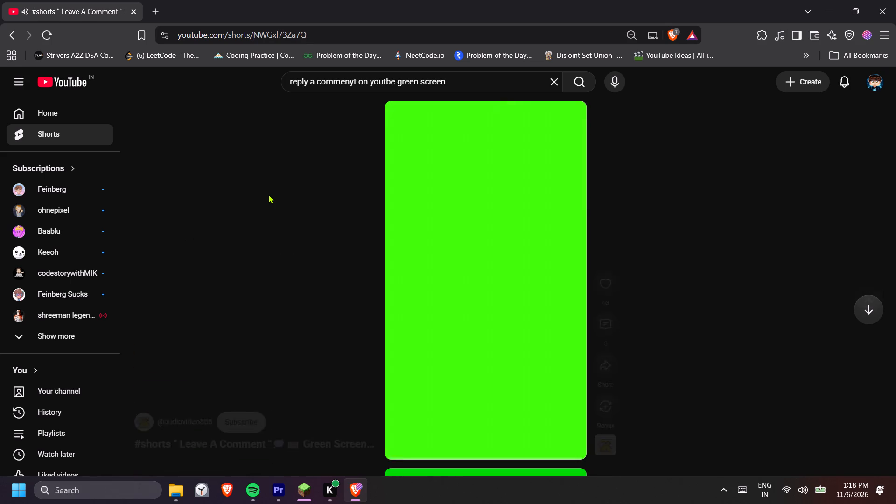
scroll(268, 195, "up", 5)
scroll(397, 179, "up", 2)
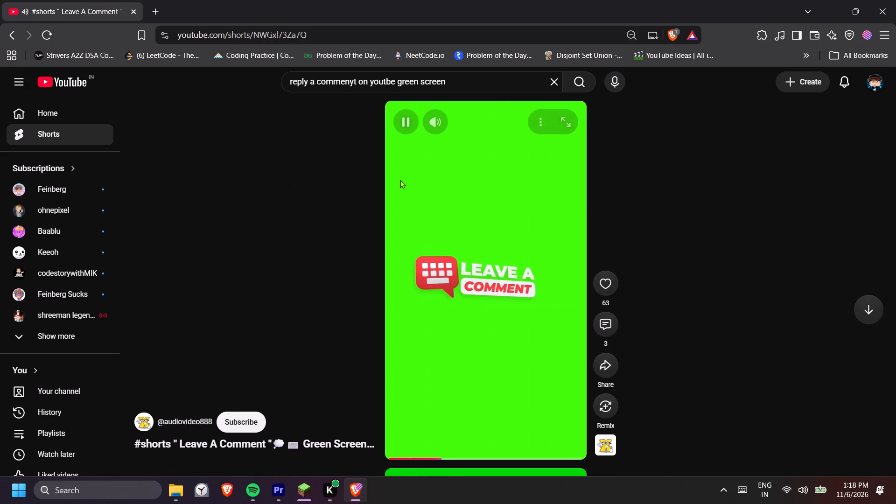
scroll(400, 180, "up", 5)
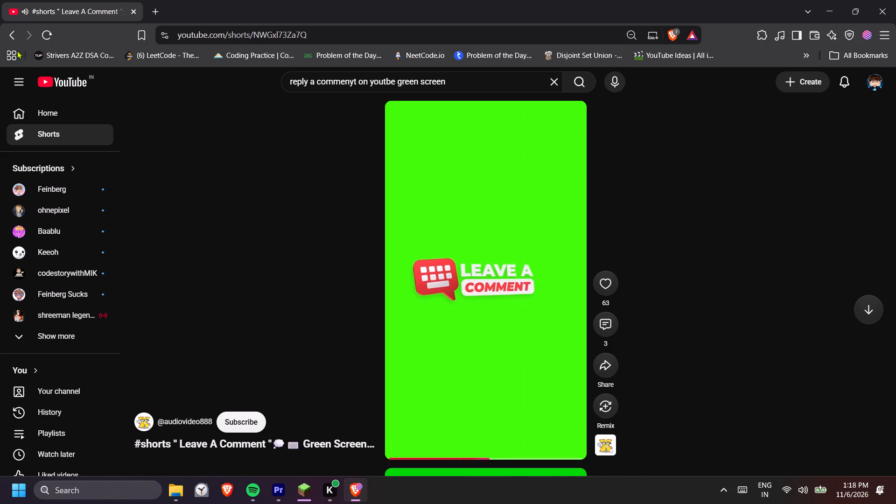
Return to the search results and look through the Shorts and videos for a suitable comment green screen overlay.
left_click(9, 40)
scroll(441, 222, "down", 15)
scroll(462, 279, "down", 3)
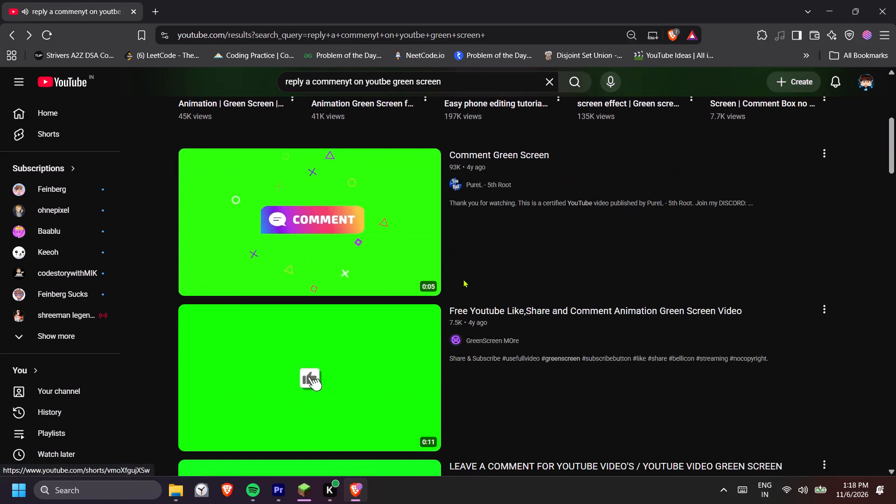
scroll(463, 279, "down", 4)
scroll(461, 281, "up", 17)
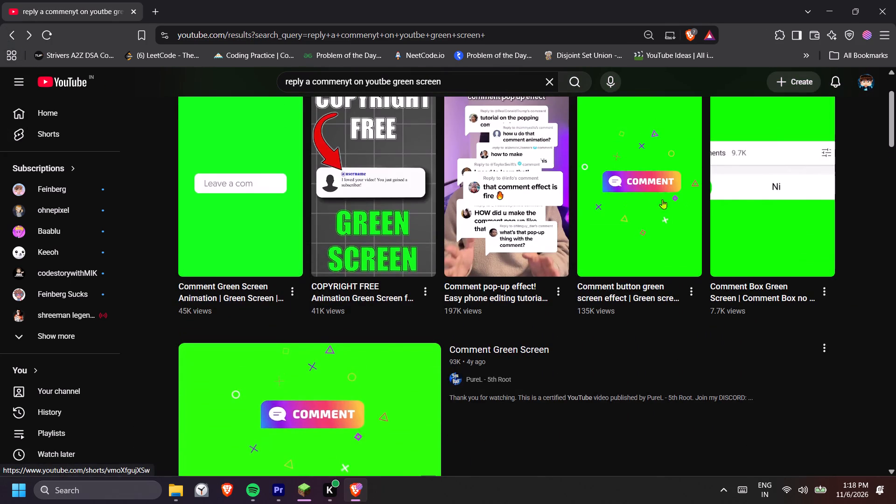
scroll(658, 187, "up", 16)
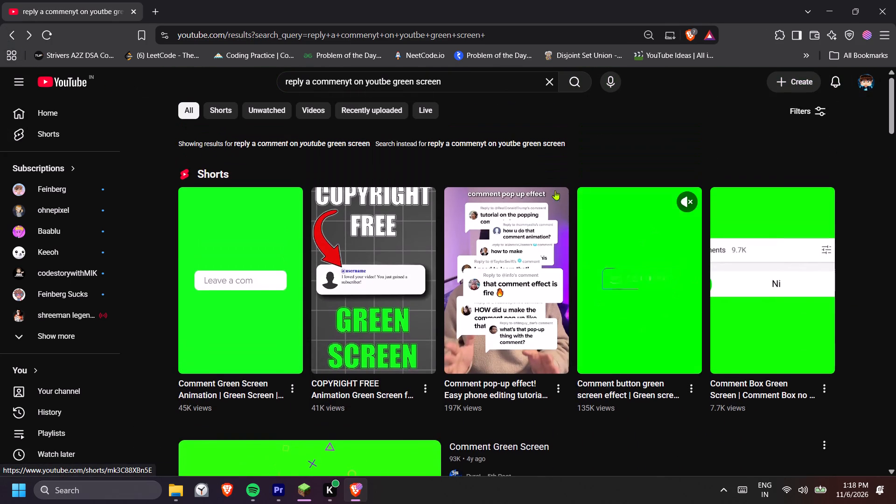
scroll(513, 175, "down", 15)
scroll(503, 187, "down", 19)
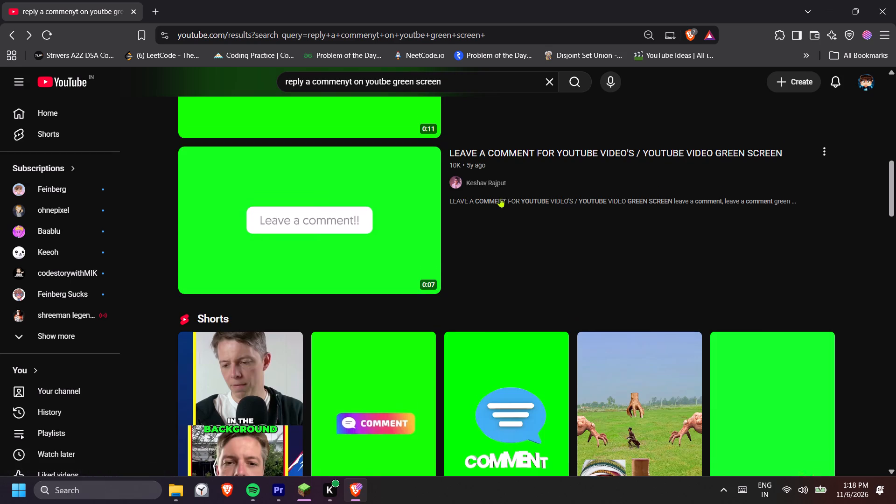
scroll(500, 198, "down", 20)
scroll(500, 197, "down", 14)
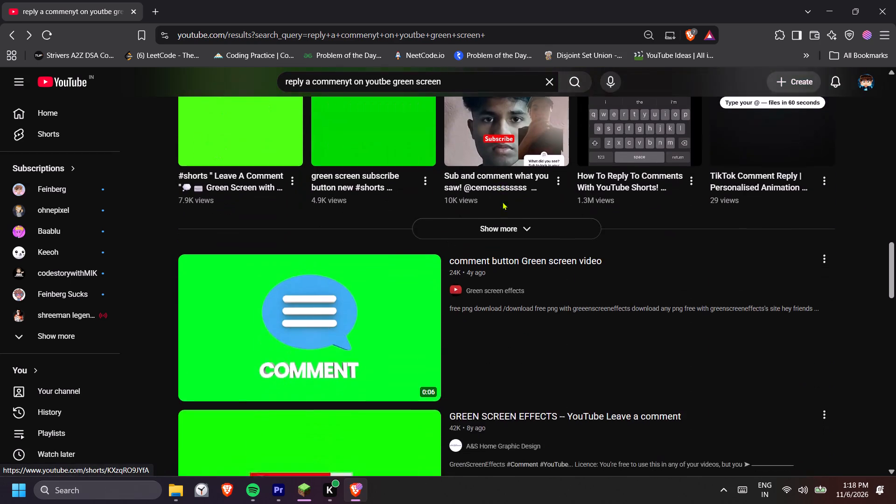
scroll(503, 202, "down", 20)
scroll(503, 202, "down", 9)
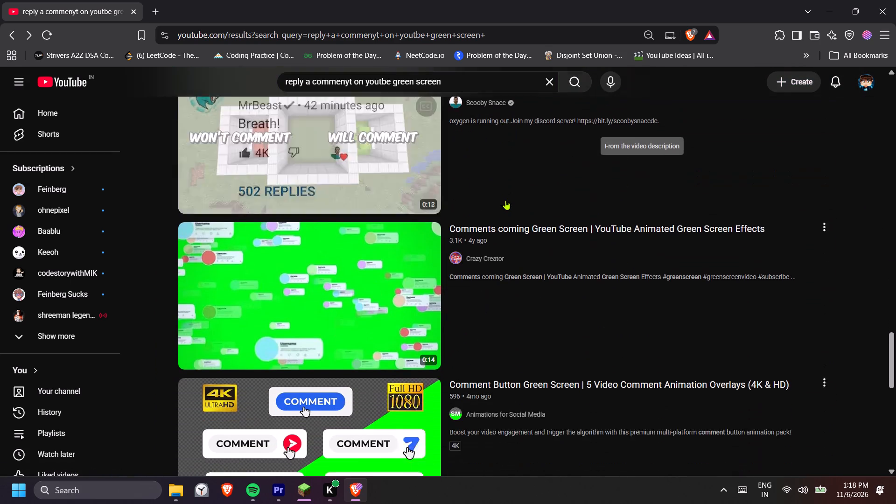
Preview the "Comments coming Green Screen" video, then go back and check further search results.
left_click(354, 208)
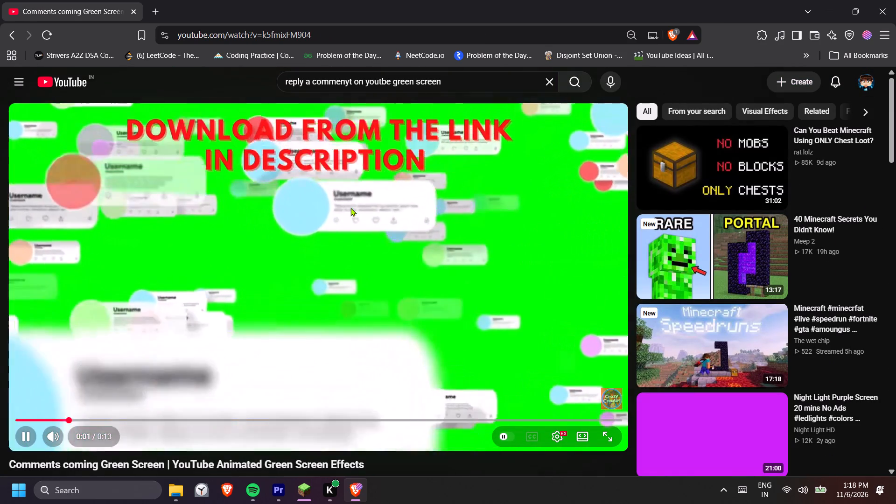
left_click(350, 208)
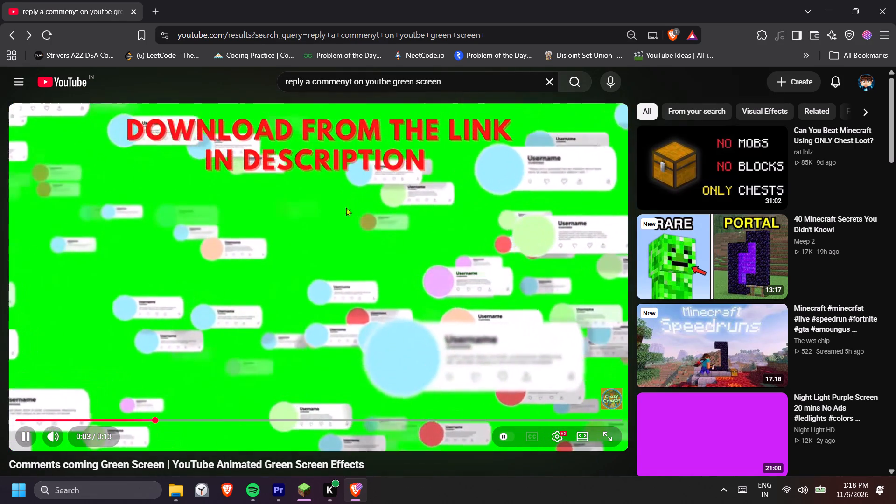
scroll(346, 224, "down", 13)
scroll(347, 228, "down", 16)
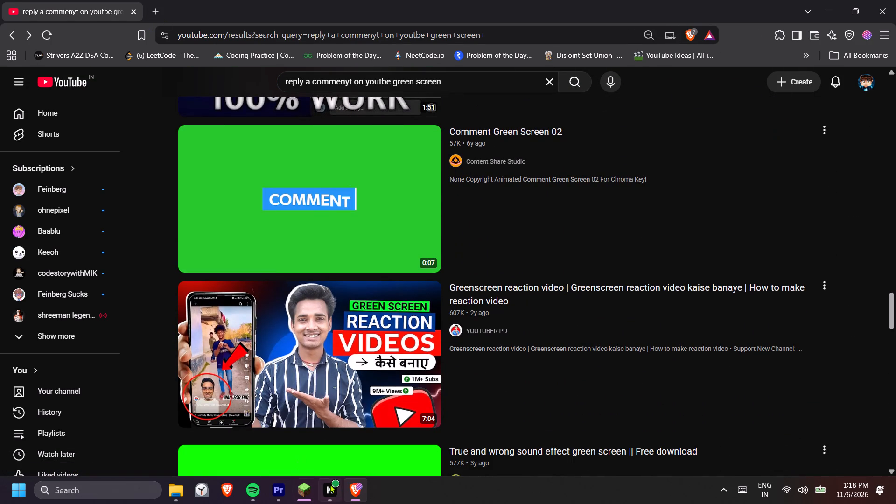
left_click(280, 490)
left_click(489, 263)
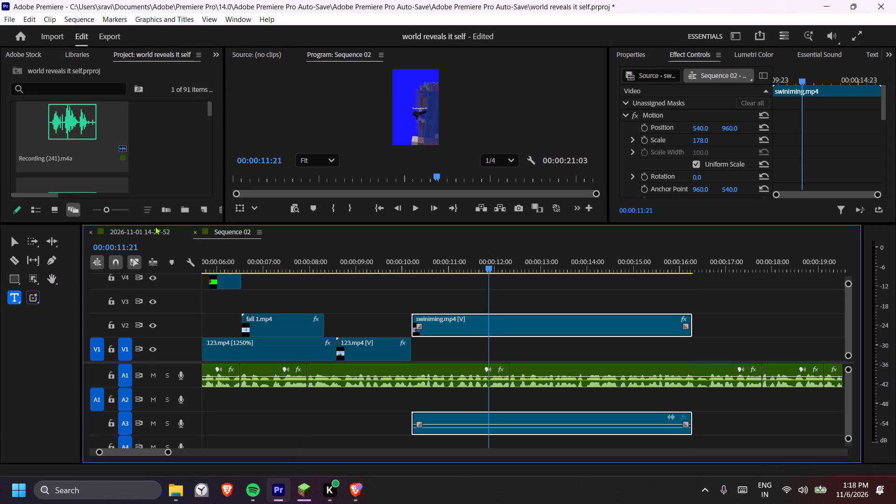
left_click(138, 225)
left_click(138, 230)
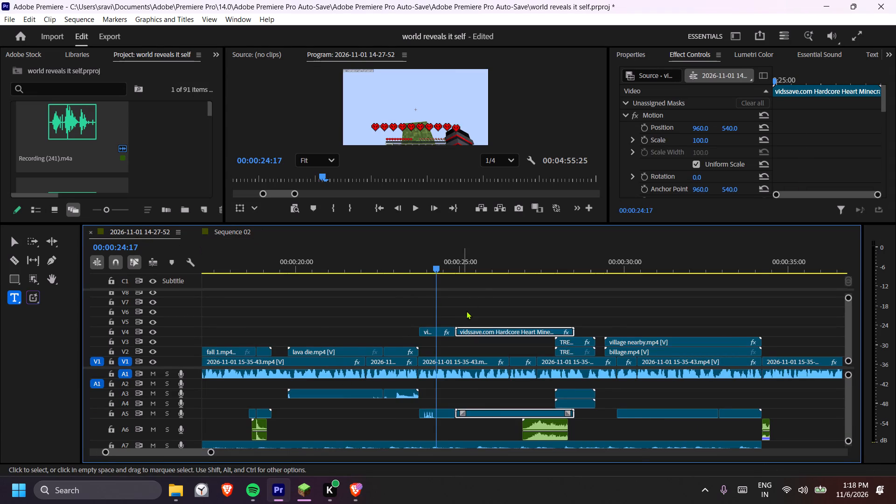
key("minus")
key("minus")
left_click_drag(498, 262, 577, 264)
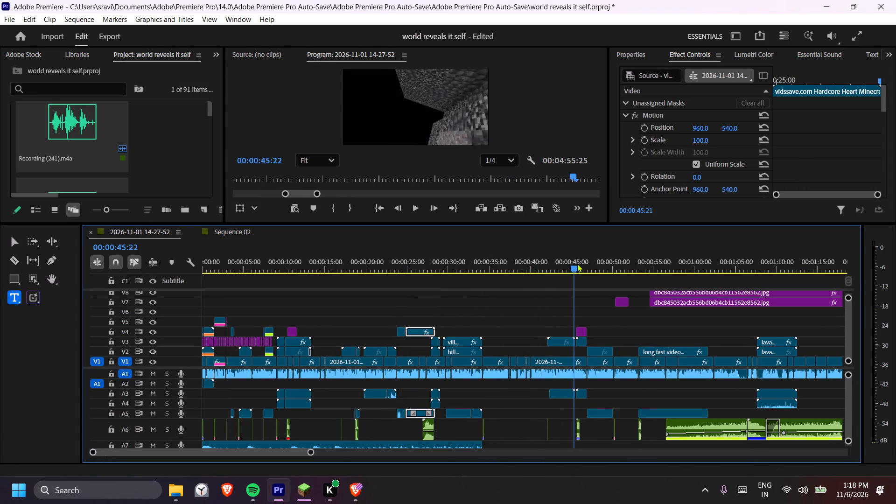
left_click_drag(577, 264, 580, 264)
scroll(518, 293, "down", 13)
key("equal")
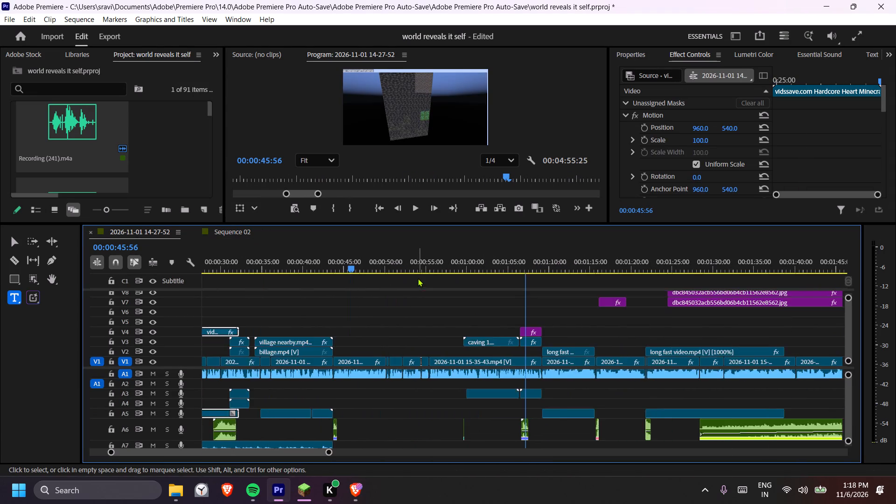
key("equal")
left_click_drag(507, 265, 510, 265)
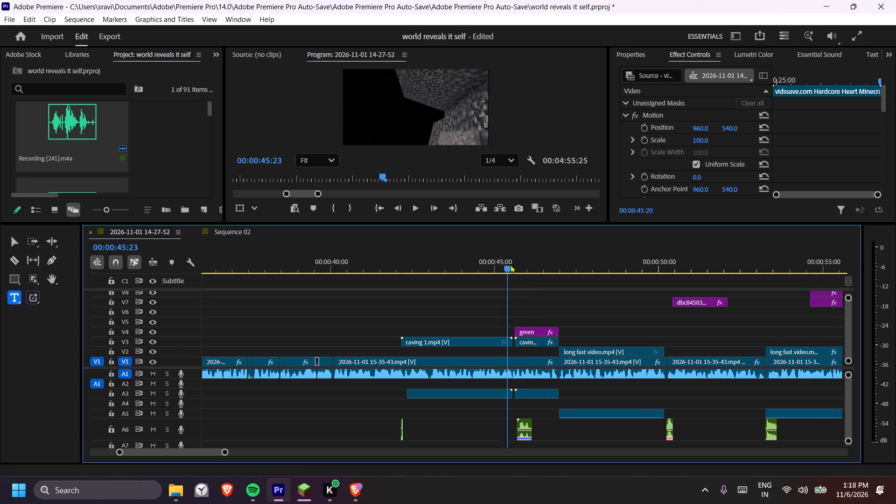
left_click_drag(510, 265, 518, 265)
key("minus")
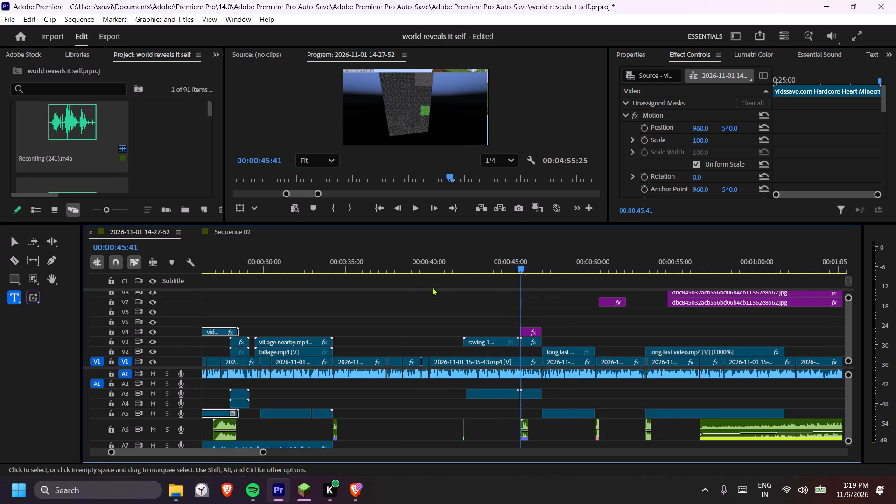
key("equal")
scroll(456, 287, "down", 13)
key("minus")
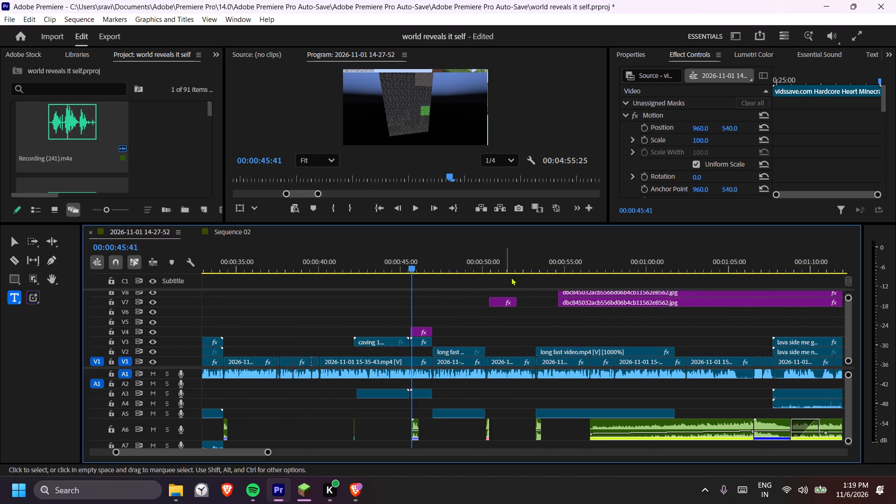
left_click_drag(583, 258, 651, 260)
scroll(476, 282, "down", 14)
key("minus")
key("minus")
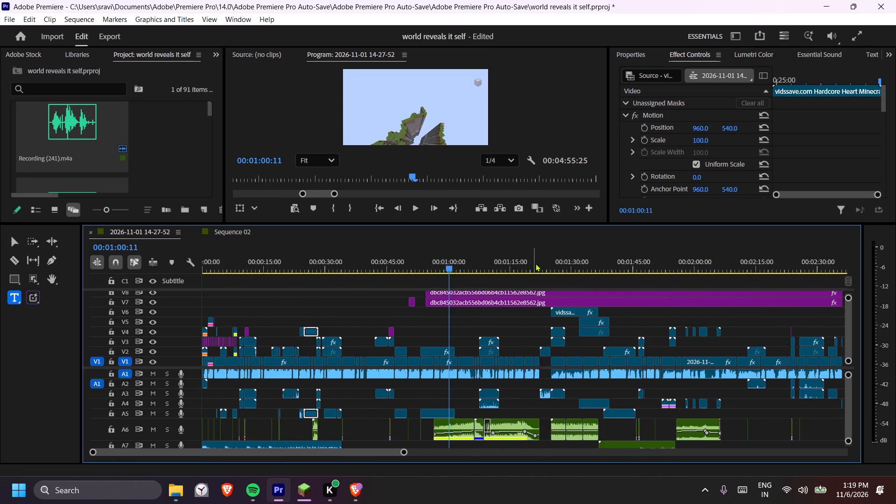
left_click_drag(536, 263, 619, 268)
scroll(570, 285, "down", 13)
key("equal")
key("equal")
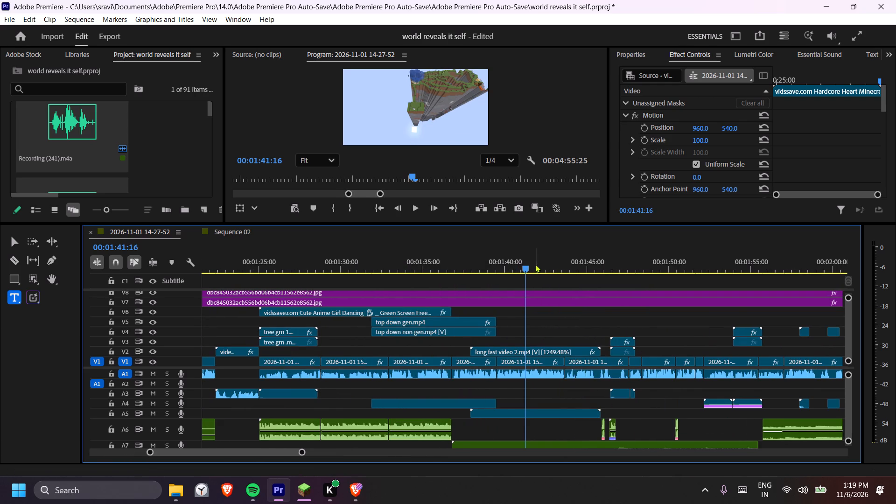
left_click_drag(547, 267, 634, 271)
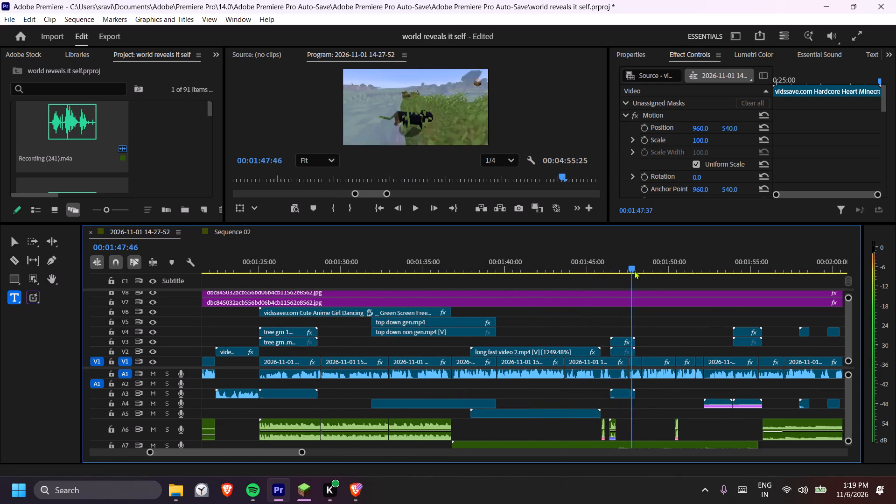
left_click_drag(634, 271, 648, 276)
scroll(549, 289, "down", 12)
left_click_drag(467, 267, 605, 267)
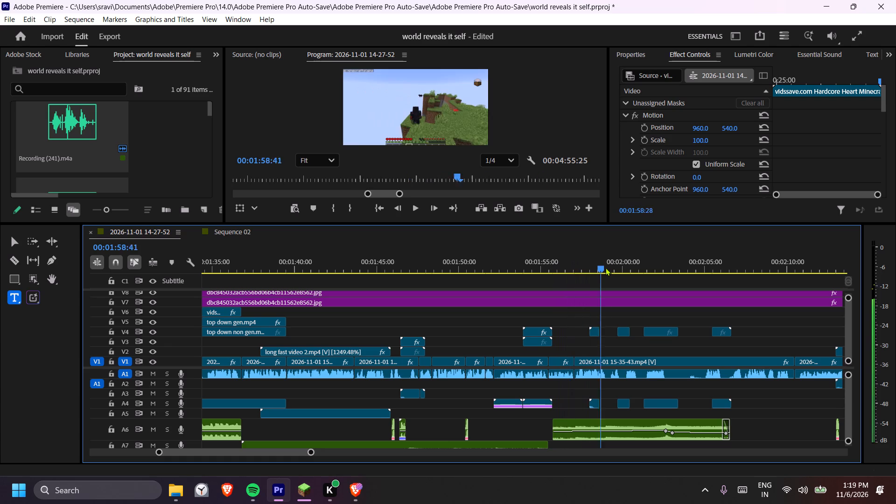
left_click_drag(605, 267, 711, 267)
scroll(585, 297, "down", 14)
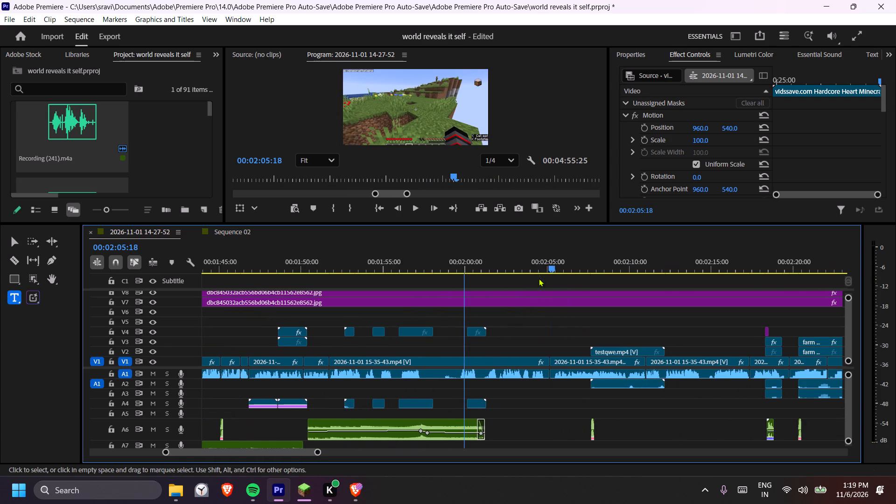
left_click_drag(546, 262, 759, 265)
scroll(617, 309, "down", 12)
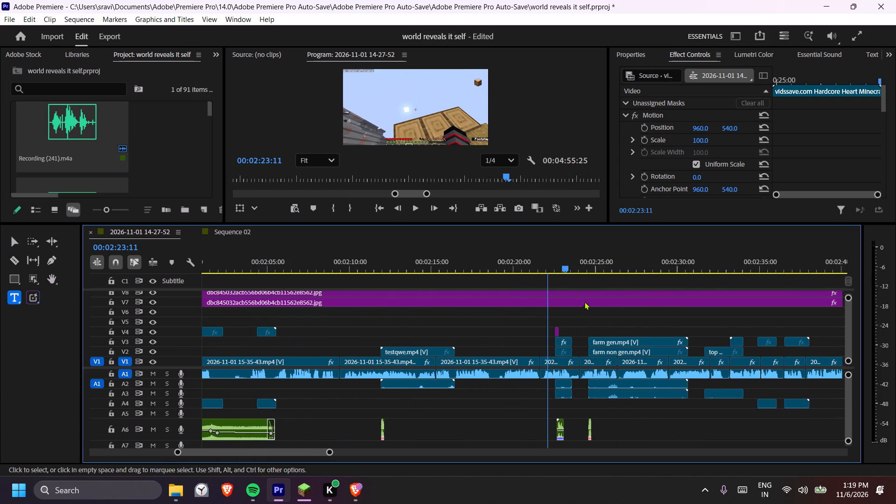
left_click_drag(572, 277, 596, 277)
left_click_drag(589, 268, 623, 269)
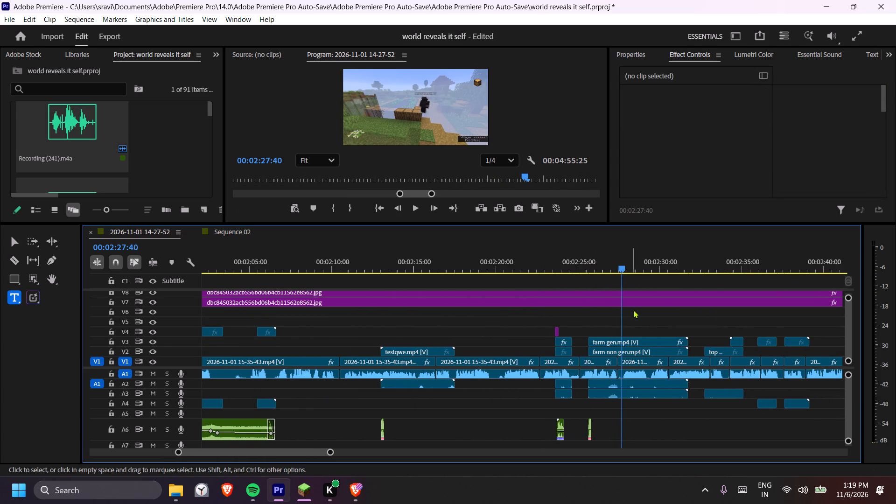
Copy the stacked farm gen.mp4 and farm non gen.mp4 clips and return to Sequence 02.
left_click_drag(645, 319, 624, 348)
key("ctrl+c")
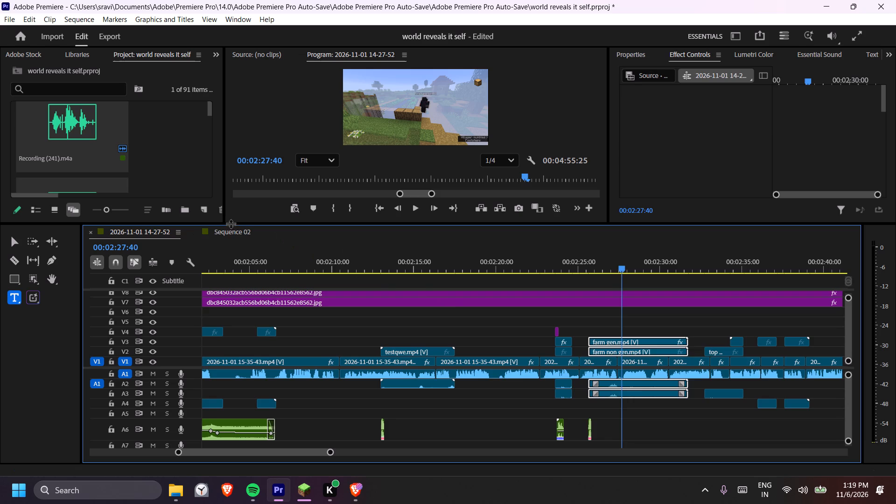
left_click(220, 229)
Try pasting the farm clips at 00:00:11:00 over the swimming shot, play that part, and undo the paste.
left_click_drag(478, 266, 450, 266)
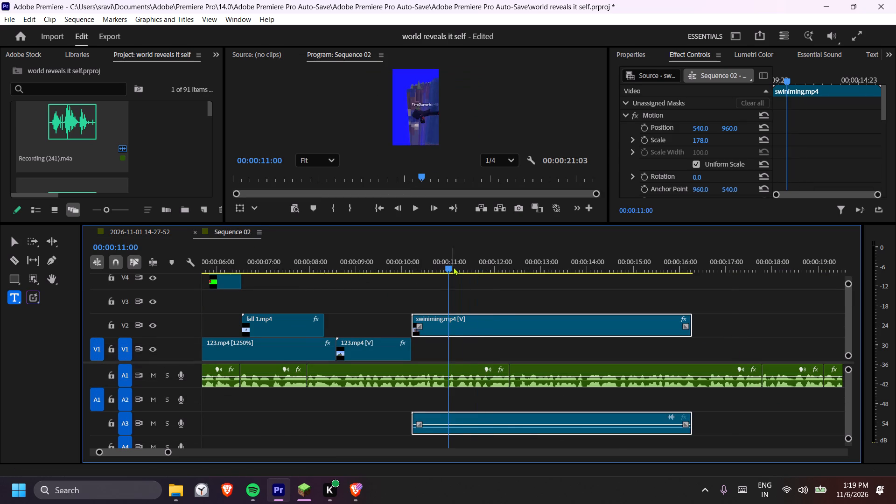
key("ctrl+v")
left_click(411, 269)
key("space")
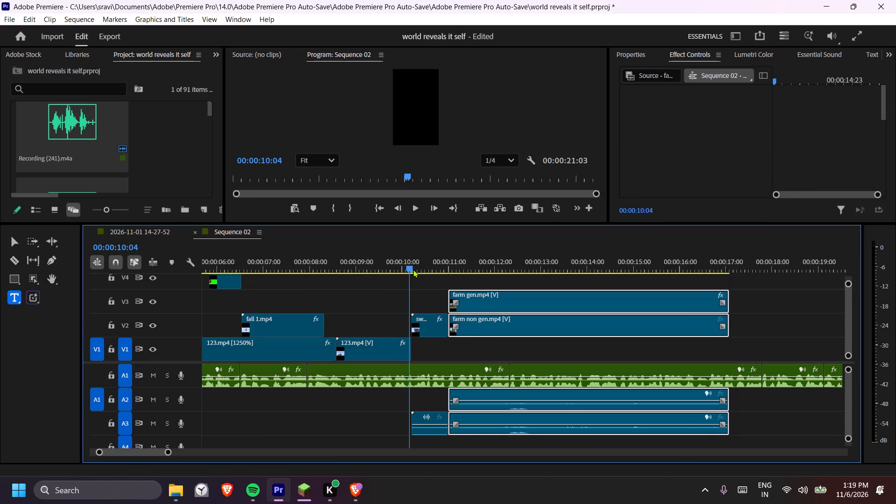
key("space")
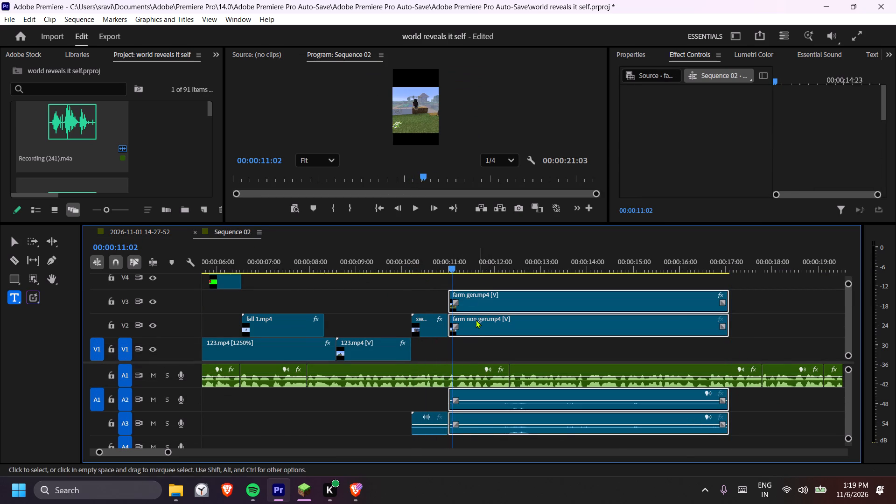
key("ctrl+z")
Paste the farm clips at 00:00:16:10, just after the swimming shot, and play back the new section.
left_click(694, 259)
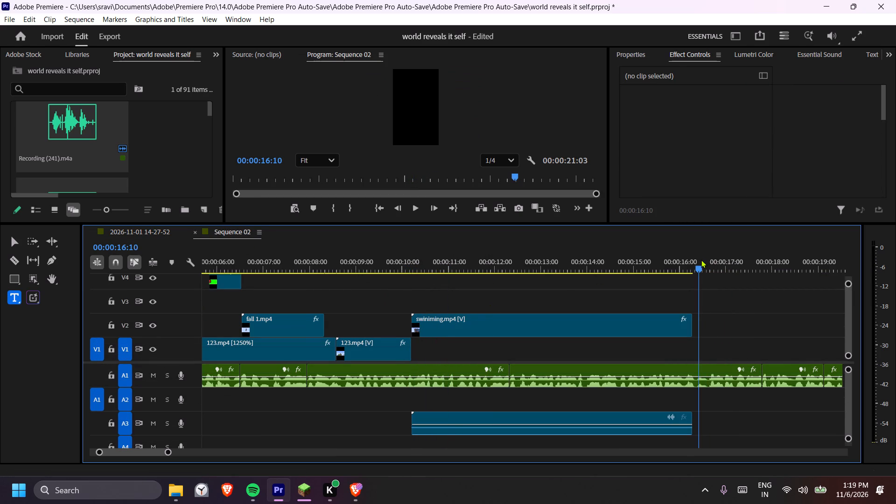
key("ctrl+v")
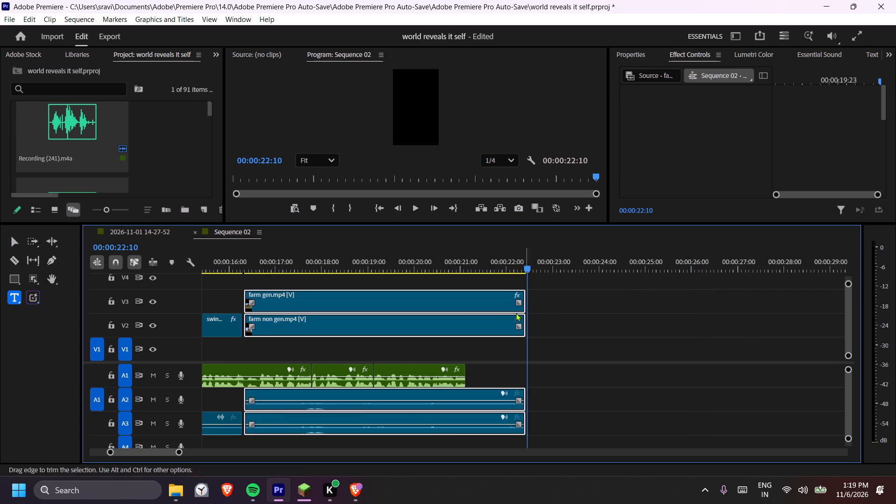
scroll(511, 314, "down", 5)
scroll(484, 321, "up", 14)
left_click(370, 259)
key("space")
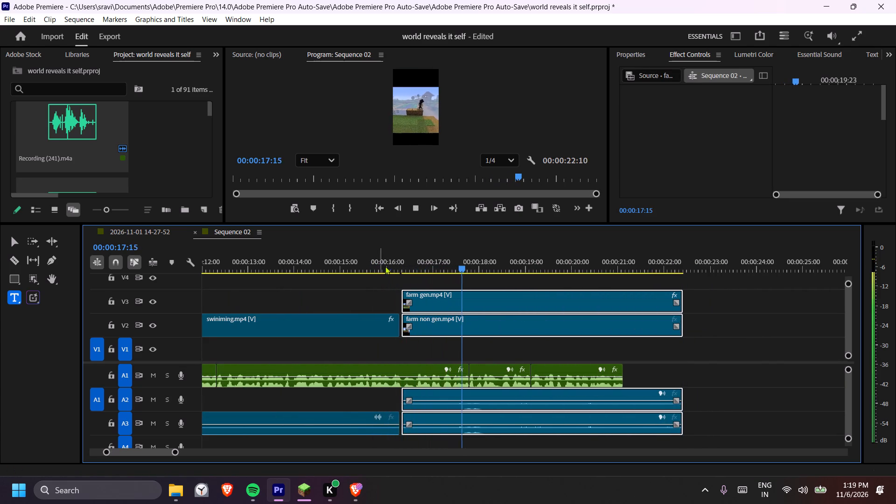
key("space")
Set the scale of the farm non gen.mp4 clip to 178.
left_click(464, 300)
left_click(637, 57)
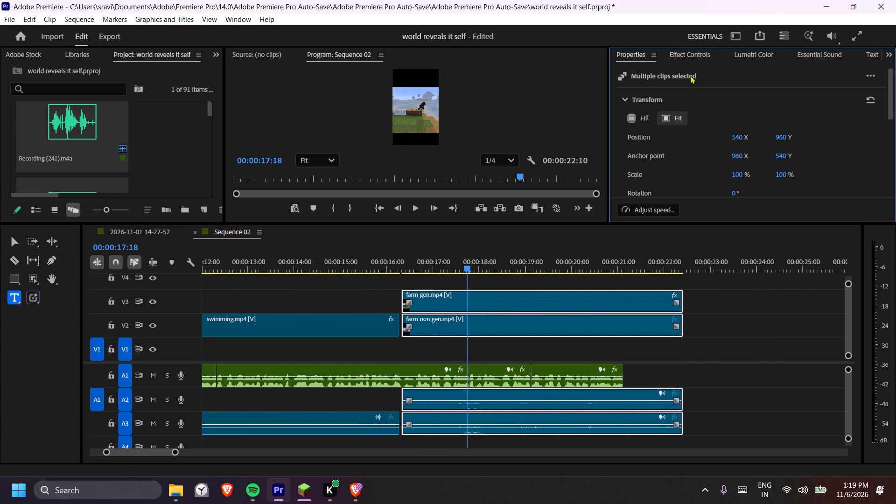
left_click(746, 49)
left_click(575, 313)
left_click(739, 302)
key("t")
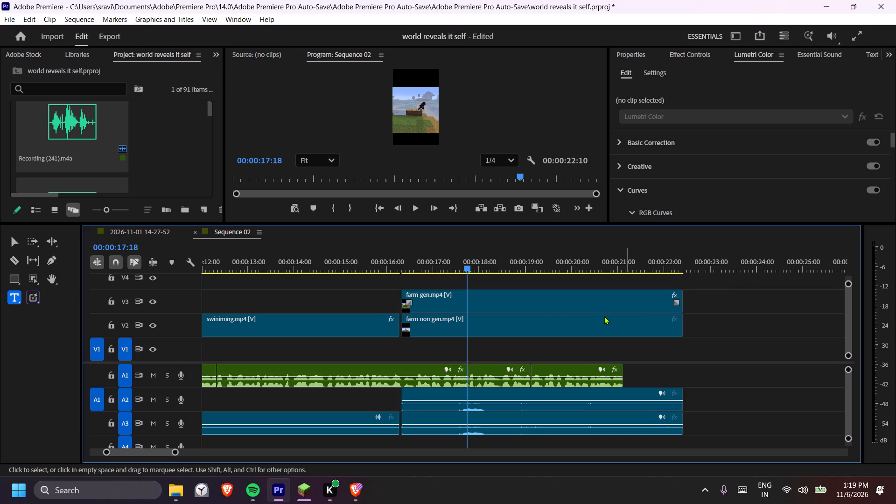
left_click(595, 318)
left_click(693, 47)
left_click(694, 56)
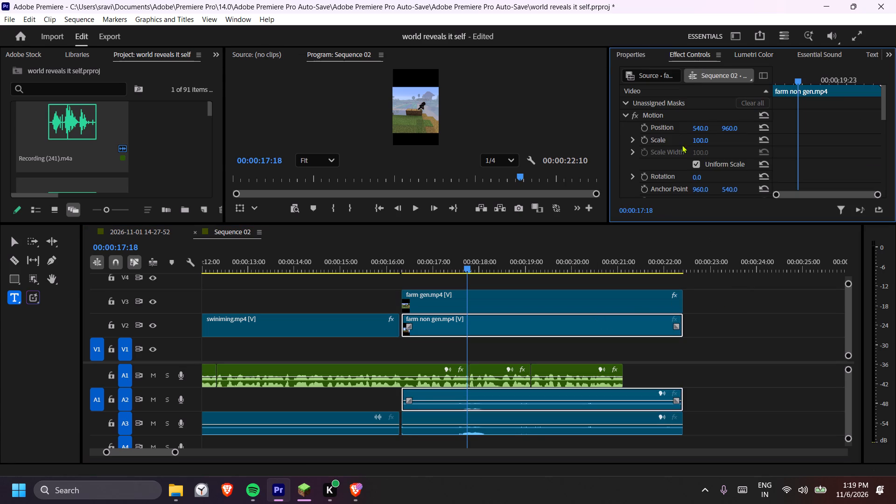
left_click(697, 141)
key("ctrl+a")
type("178")
key("Return")
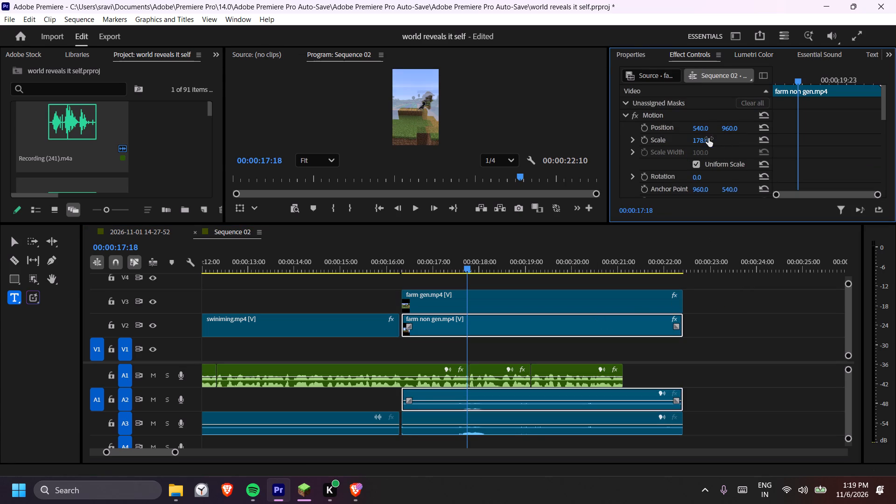
Set the scale of the farm gen.mp4 clip to 178.
left_click(532, 301)
left_click(703, 136)
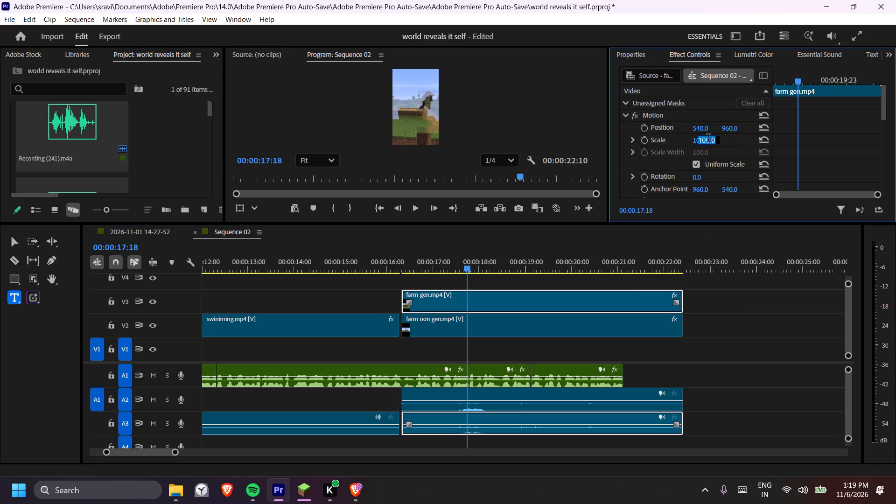
type("1478")
key("BackSpace")
key("BackSpace")
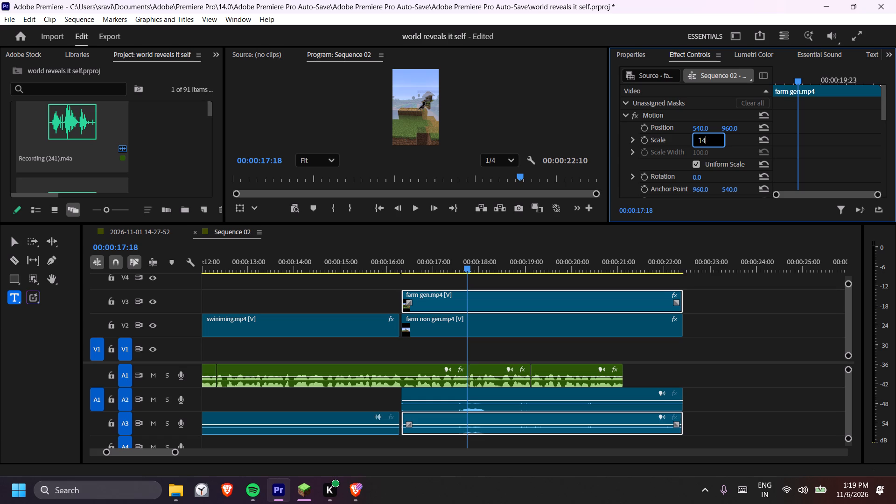
key("BackSpace")
type("78")
key("Return")
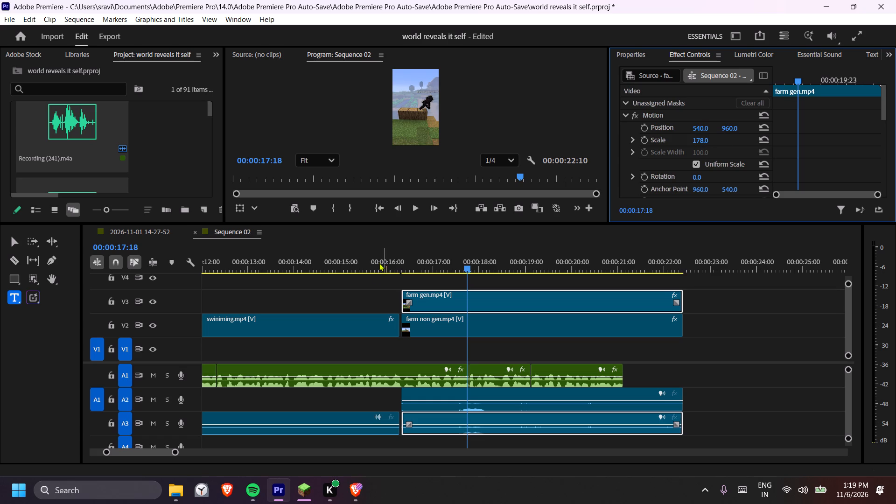
Play through the farm section and split both farm gen.mp4 and farm non gen.mp4 at 00:00:18:22.
left_click(393, 249)
key("space")
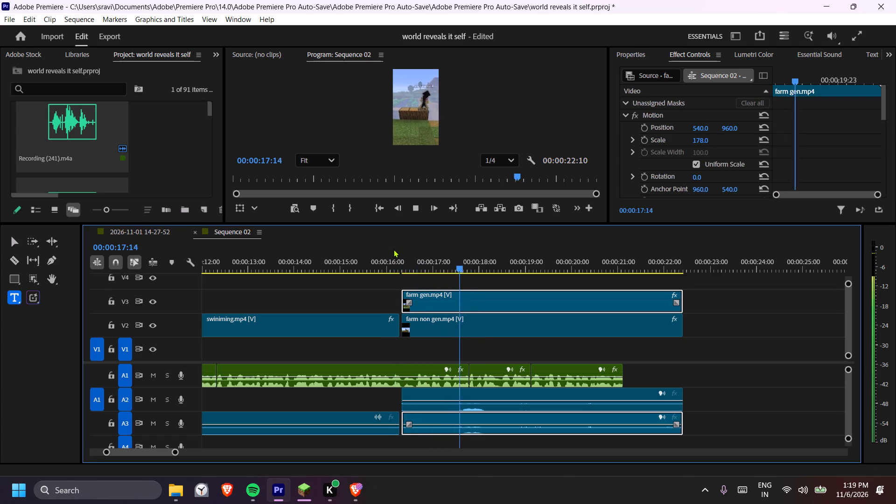
key("space")
key("space")
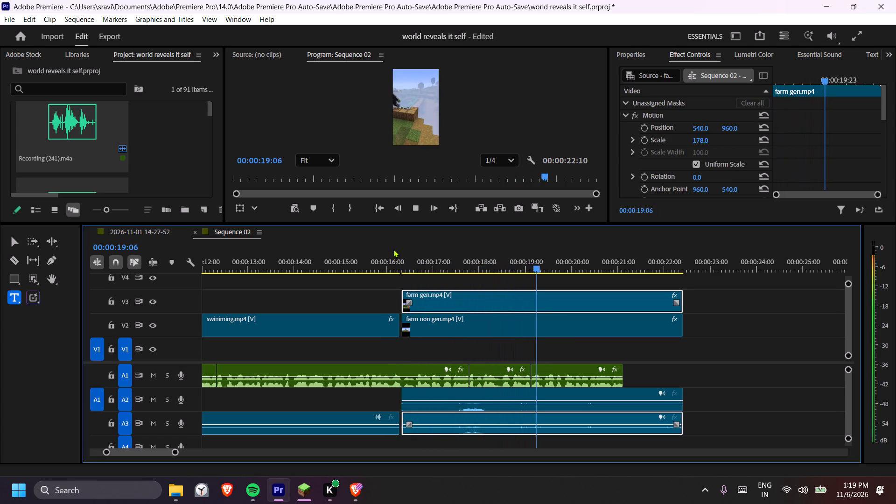
key("space")
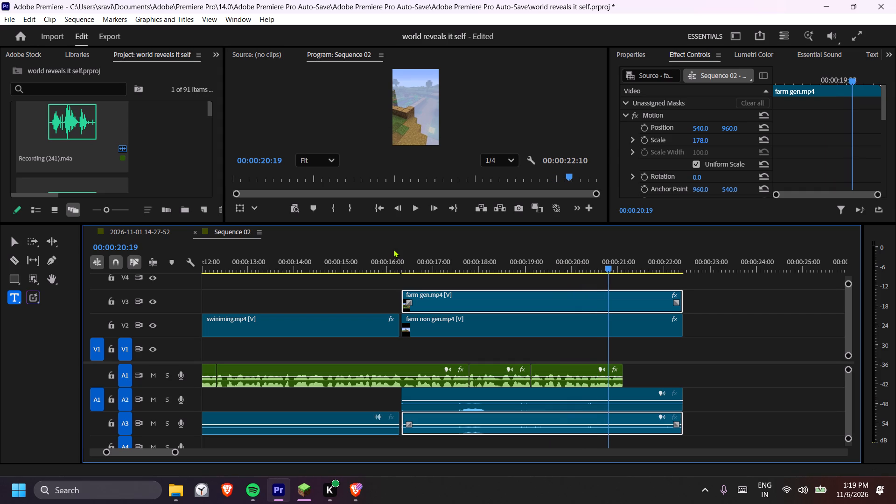
left_click_drag(470, 250, 504, 254)
key("c")
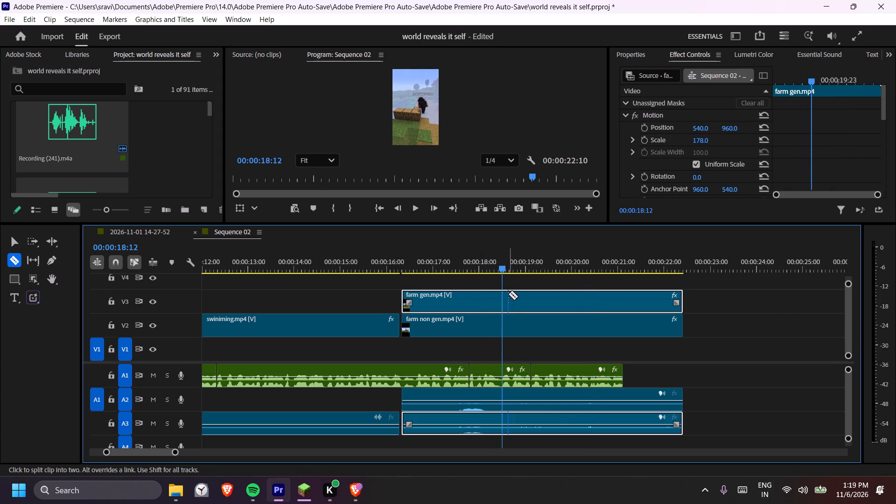
key("space")
key("space")
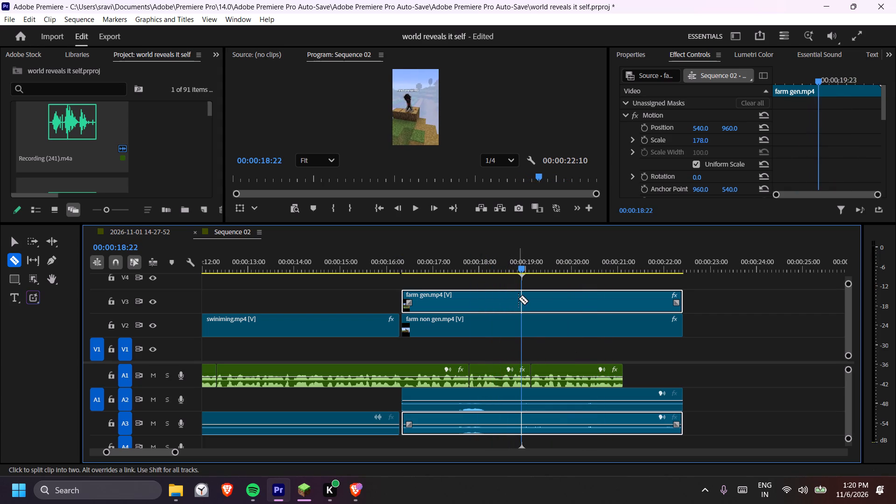
left_click(518, 299)
left_click(521, 316)
left_click(522, 327)
key("t")
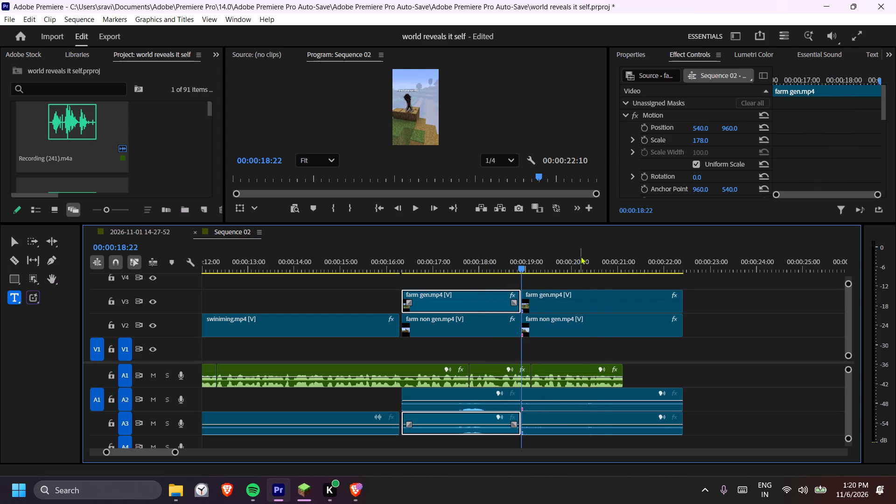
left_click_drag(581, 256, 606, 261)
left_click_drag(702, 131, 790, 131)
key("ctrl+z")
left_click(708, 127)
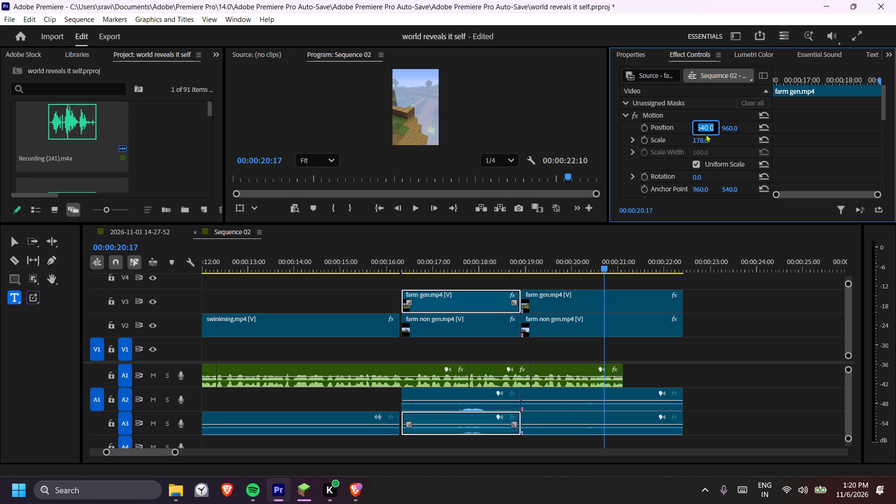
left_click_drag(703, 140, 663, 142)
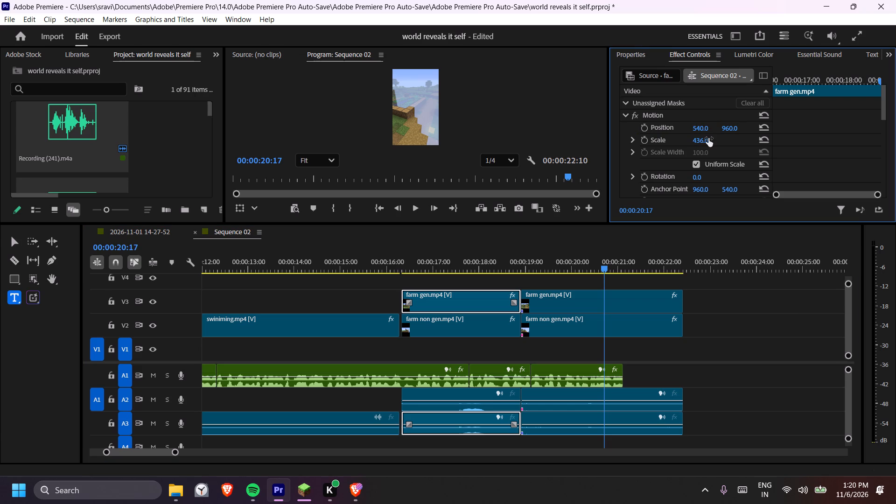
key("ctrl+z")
Shift the picture of the farm gen.mp4 segment starting at 00:00:18:22 horizontally to the right in the frame.
left_click(576, 312)
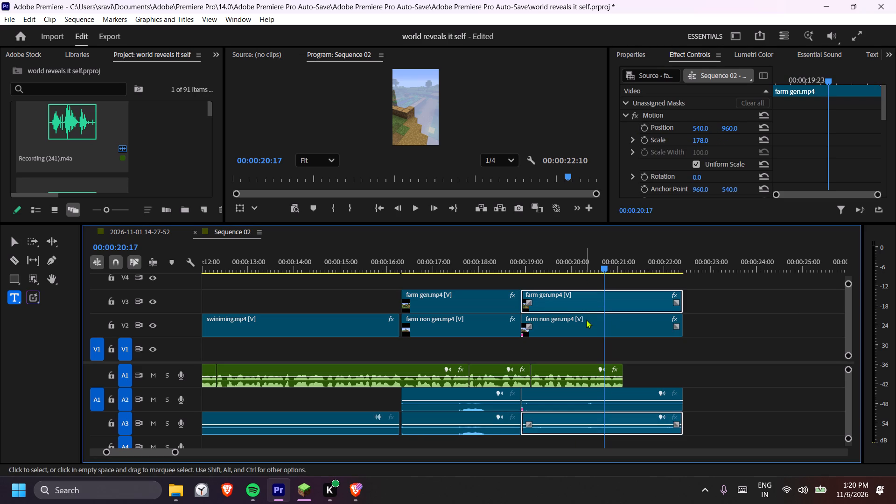
left_click_drag(698, 126, 713, 127)
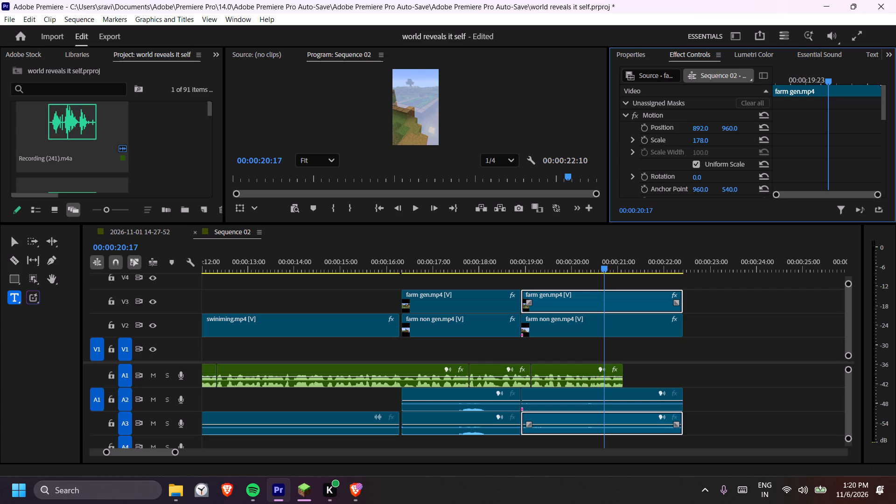
left_click_drag(713, 127, 728, 127)
Set the horizontal position of the farm non gen.mp4 segment starting at 00:00:18:22 to 931.
left_click(581, 320)
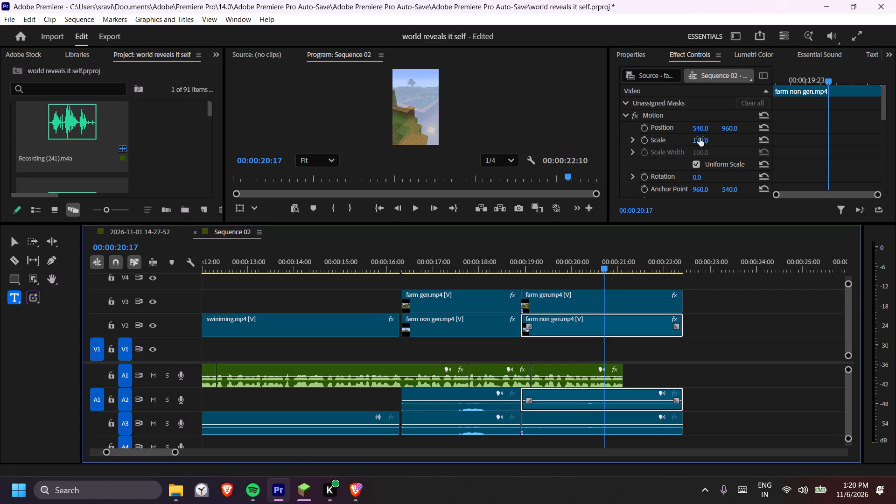
left_click(701, 130)
left_click(701, 126)
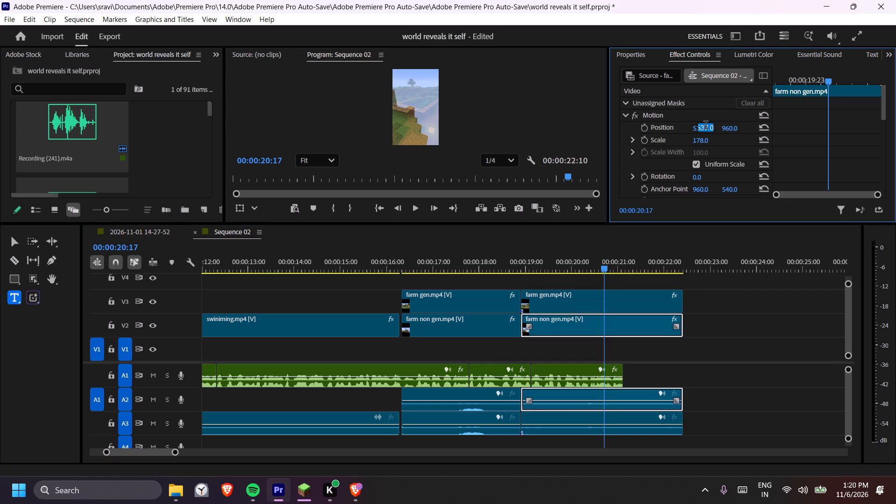
type("931")
key("Return")
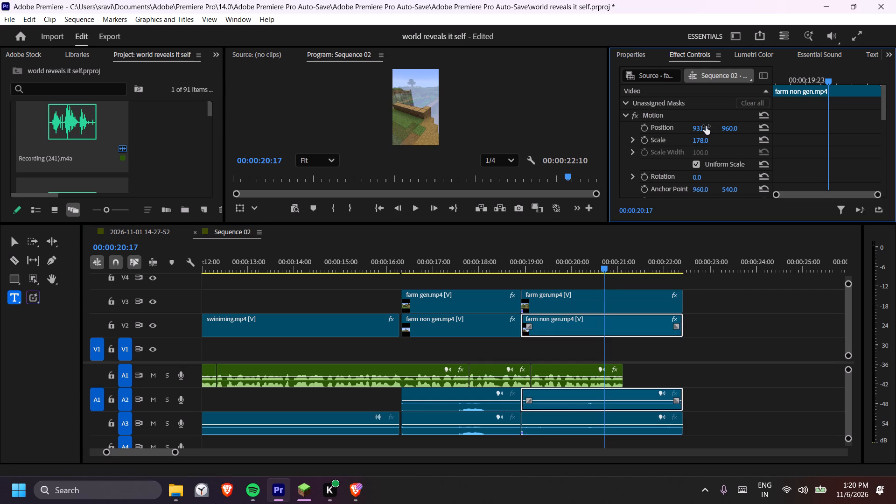
Play back the reframed farm section from around the 00:00:18:22 cut to check its framing.
left_click(523, 259)
key("space")
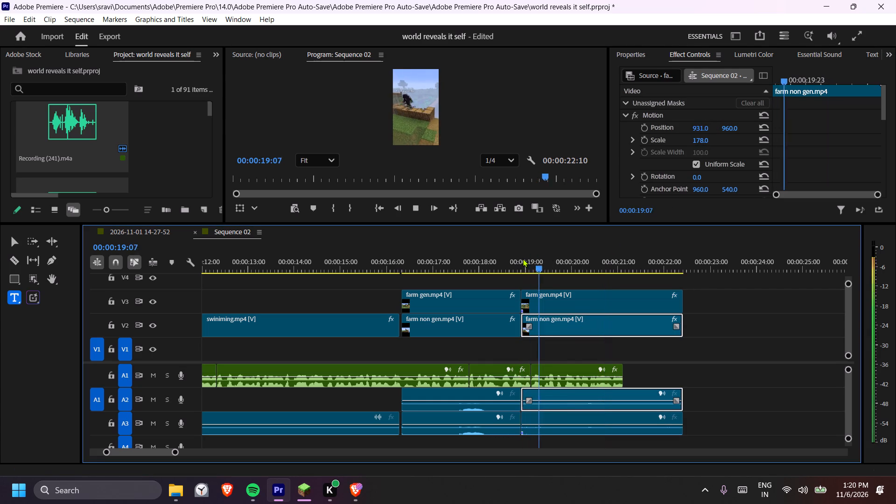
left_click(505, 259)
key("space")
key("space")
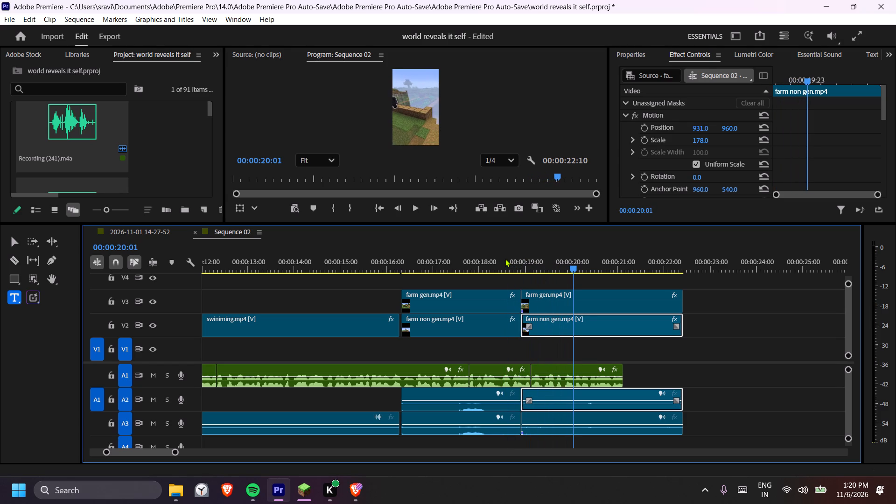
key("space")
key("space")
key("space")
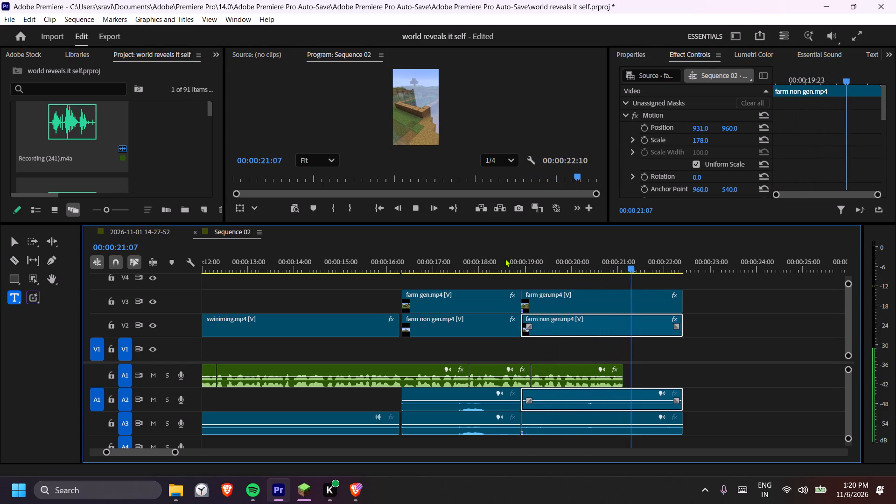
key("space")
Play to the end of the narration and split both farm gen.mp4 and farm non gen.mp4 there, at about 00:00:21:04.
left_click(567, 258)
key("space")
key("space")
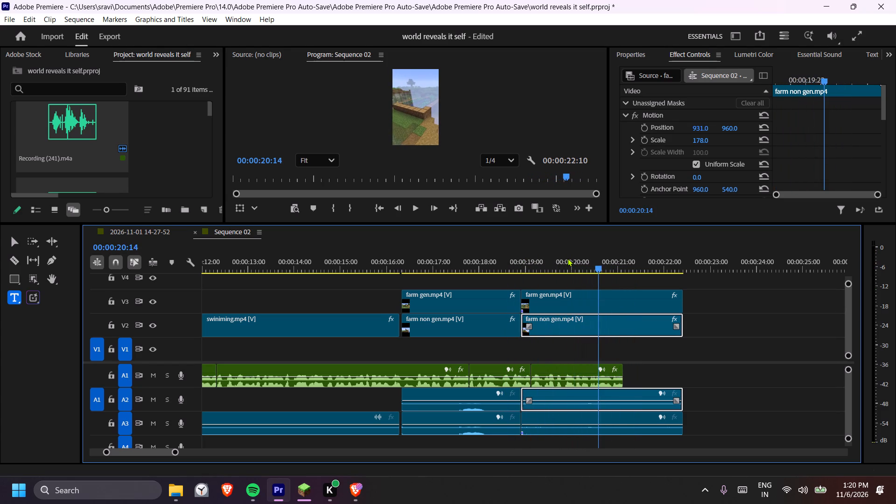
key("space")
key("space")
key("c")
left_click(624, 293)
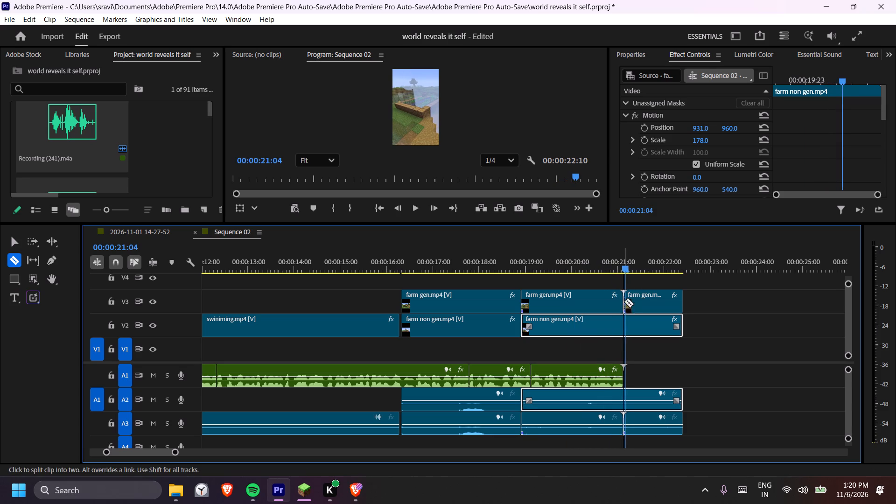
left_click(624, 315)
left_click(624, 333)
left_click(624, 418)
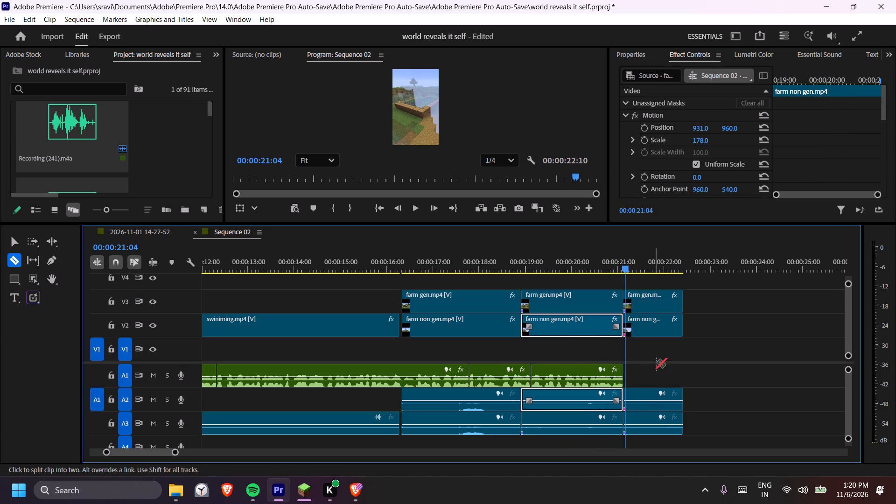
Save the project and delete the leftover farm gen.mp4 and farm non gen.mp4 pieces beyond the end of the narration.
key("t")
left_click(650, 328)
key("Return")
left_click(650, 303)
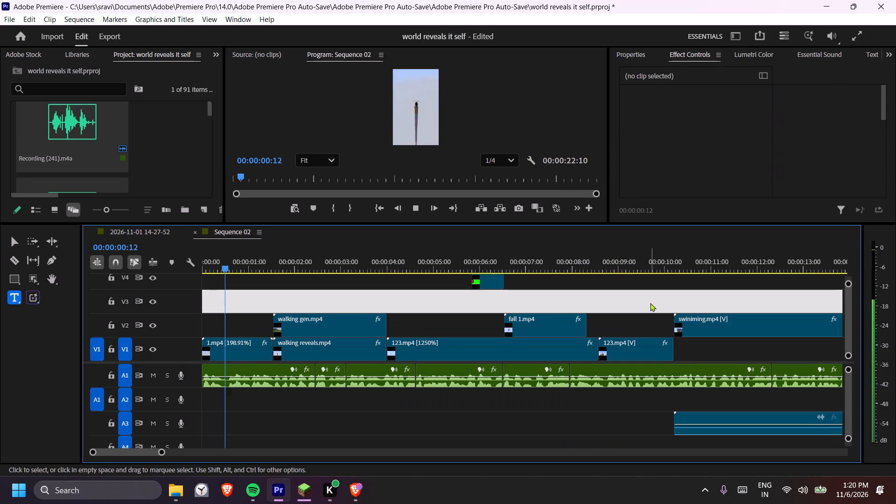
key("space")
key("ctrl+s")
left_click(625, 396)
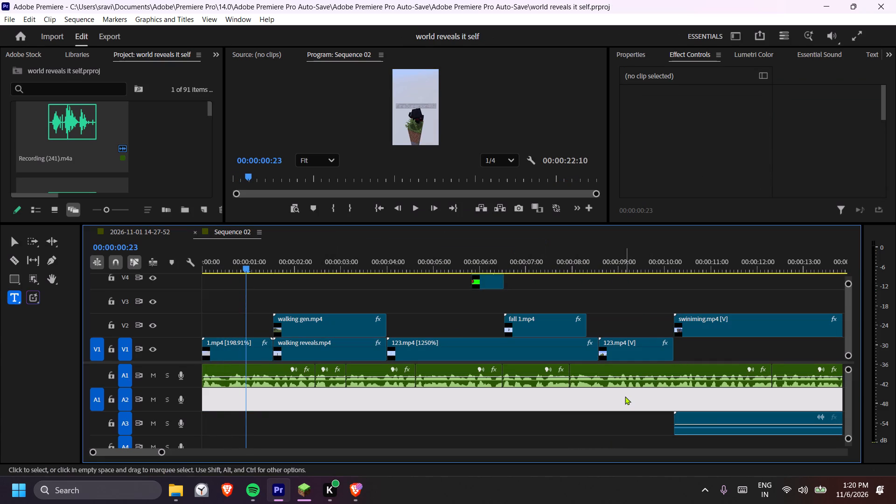
type("--")
left_click(452, 303)
key("Delete")
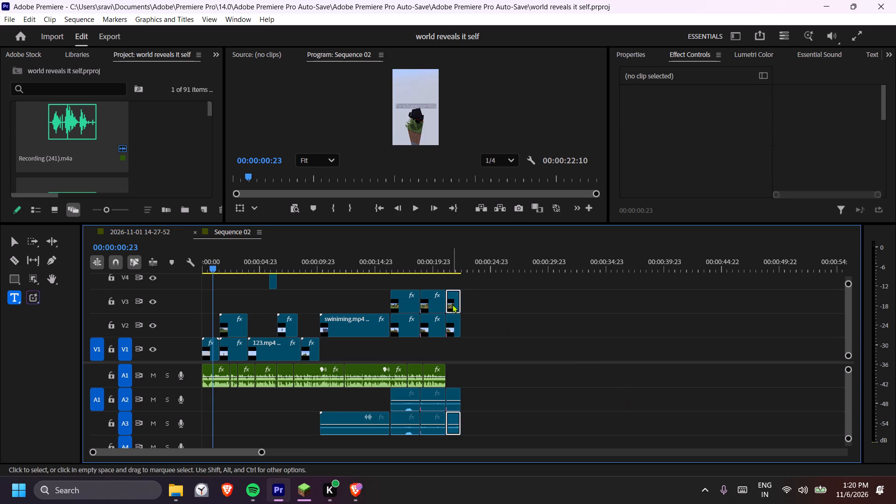
left_click(453, 329)
key("Delete")
scroll(499, 378, "up", 9)
left_click(520, 345)
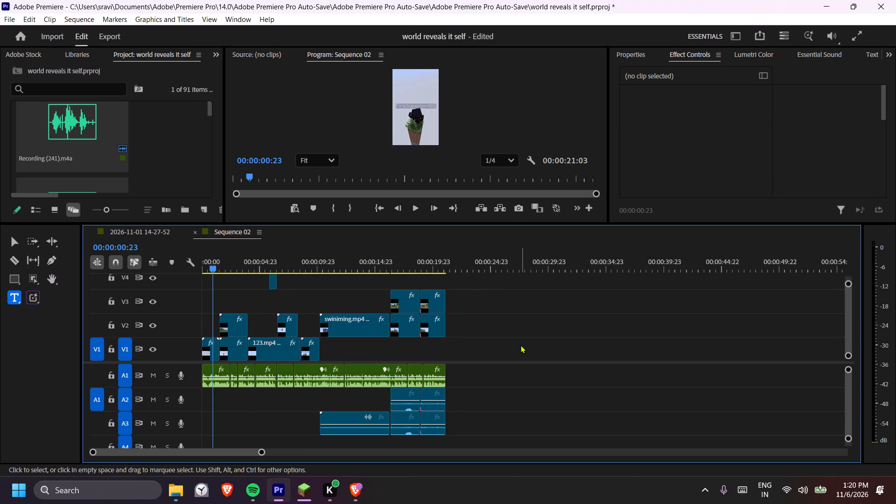
Play the opening, search the project media for "twitch" and place Breast Twitch.mp3 at the start of track A3.
key("equal")
key("equal")
key("equal")
key("minus")
key("equal")
key("minus")
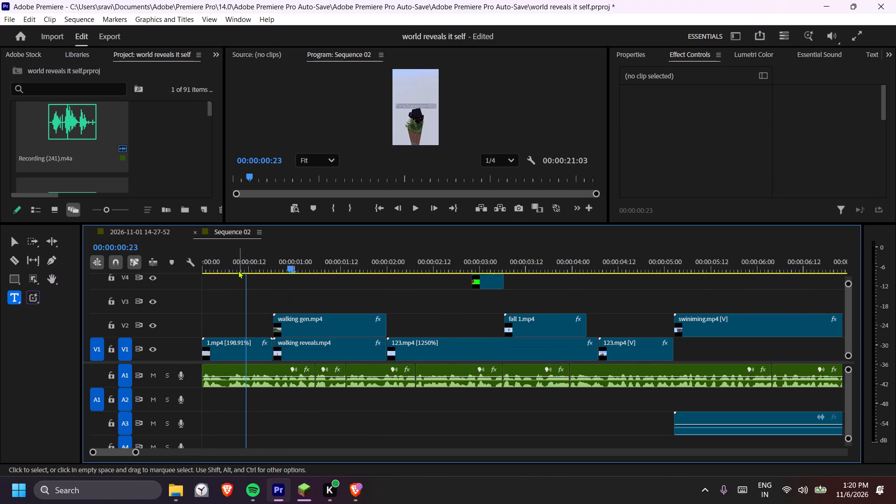
left_click_drag(241, 264, 166, 270)
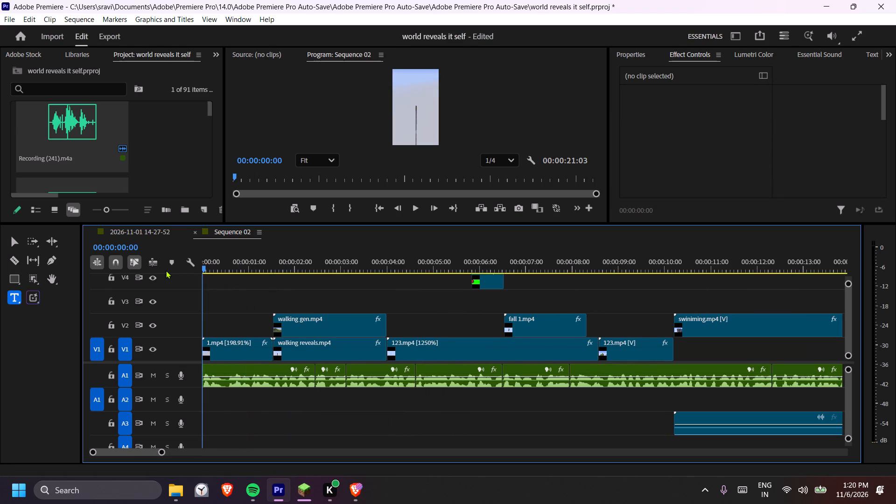
key("space")
key("space")
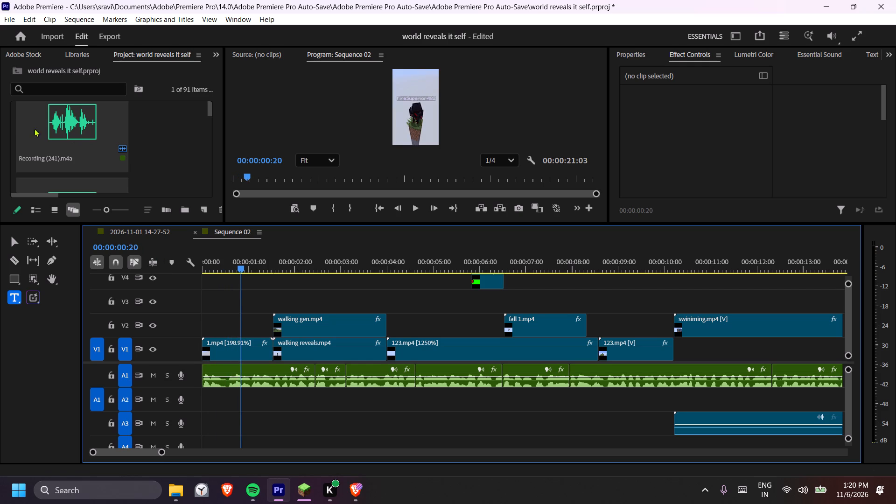
left_click(78, 91)
type("twitch")
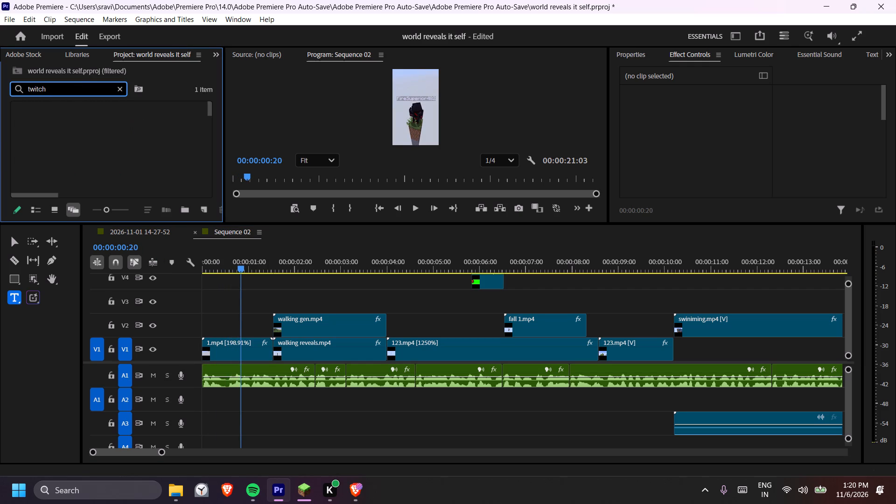
left_click(73, 213)
left_click(60, 206)
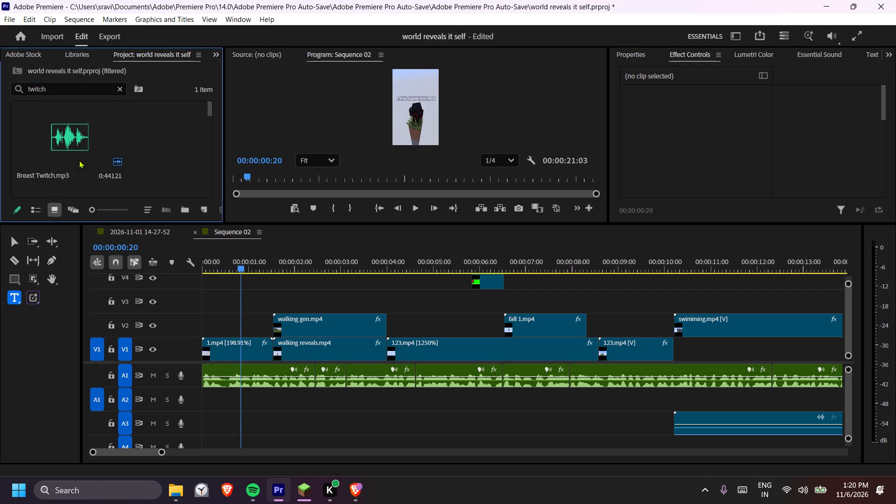
left_click_drag(74, 141, 198, 413)
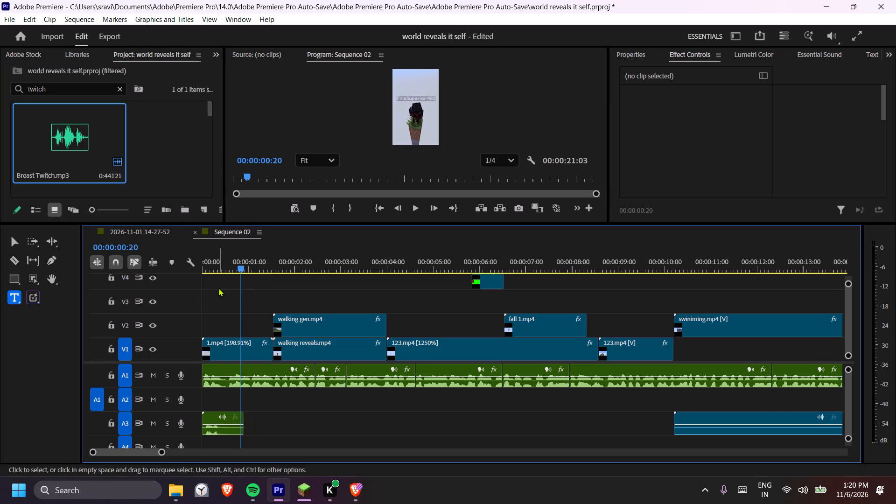
Raise the level of the Breast Twitch.mp3 clip to 5.6 dB and play back the opening with it.
left_click_drag(217, 264, 190, 262)
key("space")
key("space")
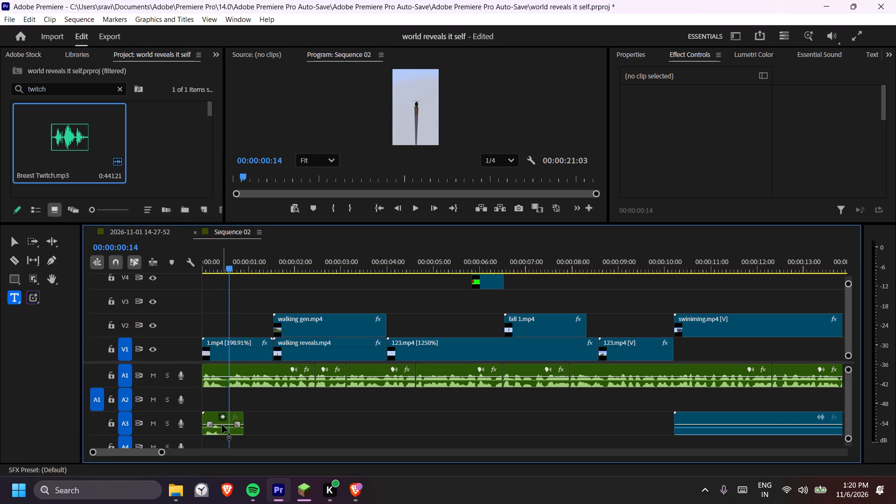
left_click(222, 425)
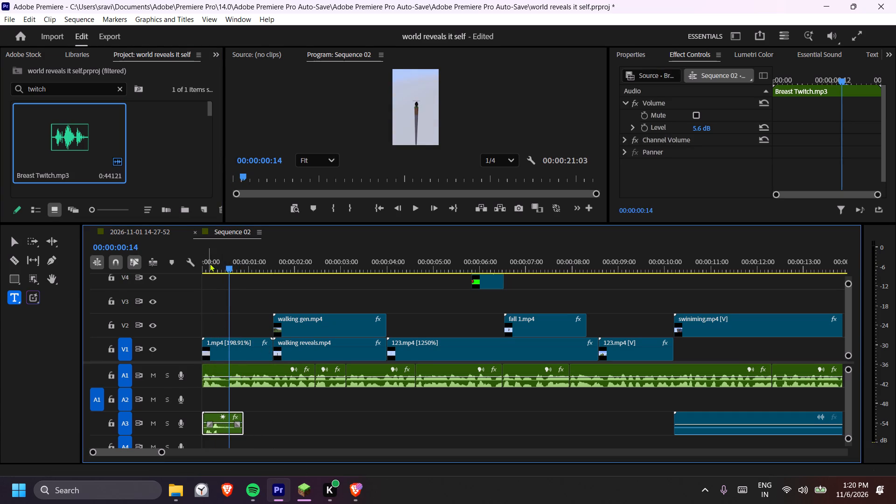
left_click_drag(216, 261, 193, 272)
key("space")
key("space")
key("space")
key("space")
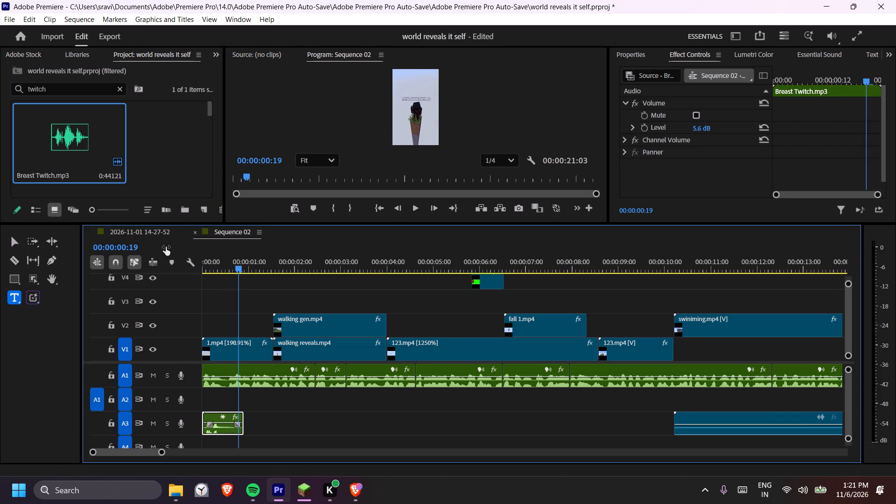
Try to search the project media for "sub d" in place of the previous search, and save the project.
left_click(118, 89)
type("sub d")
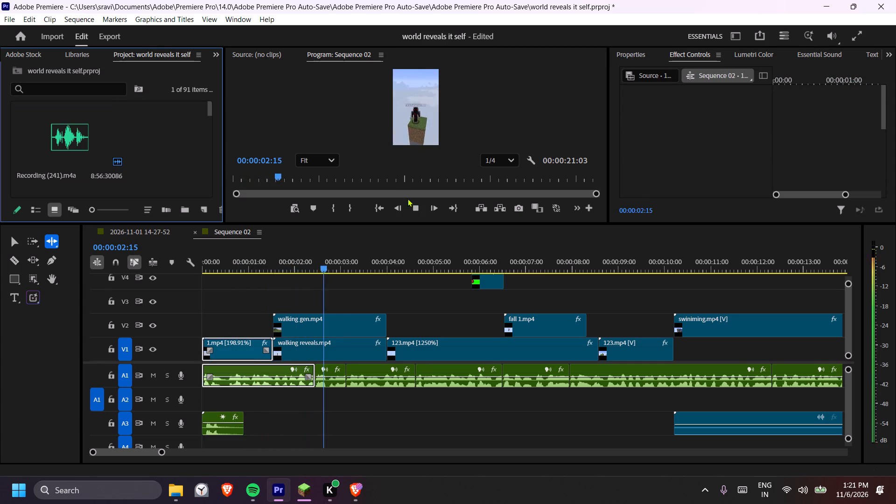
left_click(413, 206)
key("ctrl+s")
left_click(147, 229)
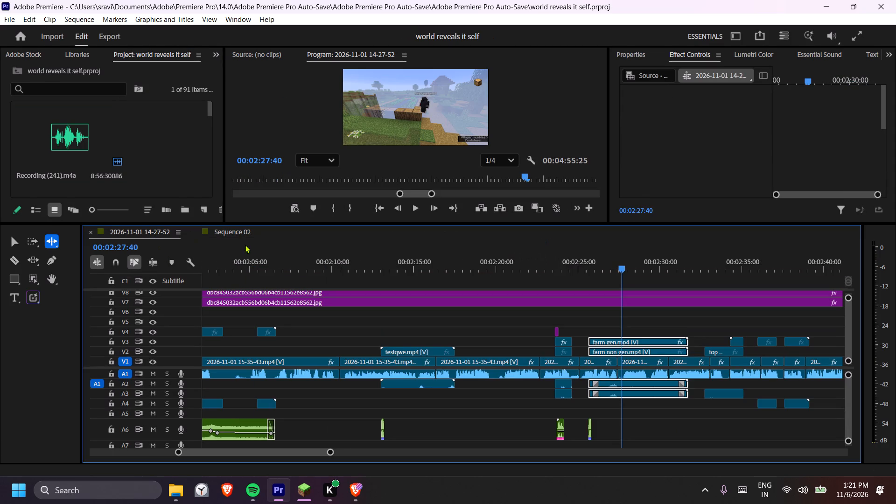
left_click_drag(235, 254, 175, 266)
key("space")
key("minus")
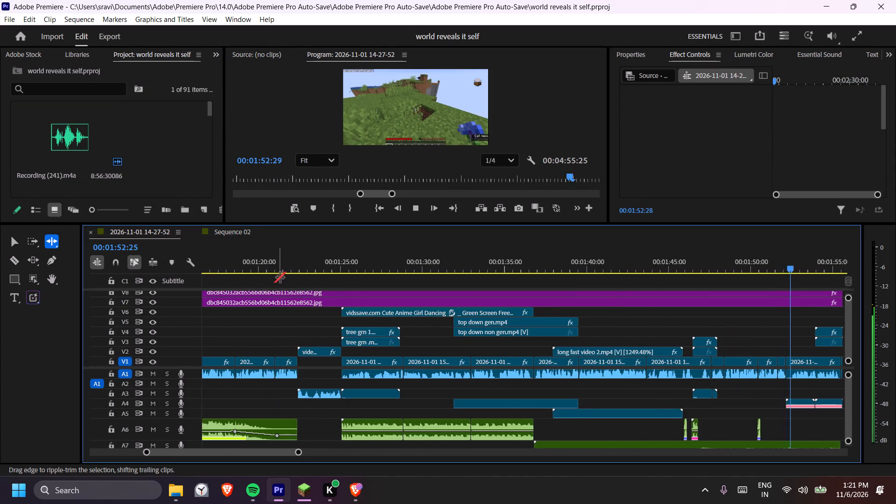
key("minus")
key("ctrl+s")
left_click(287, 308)
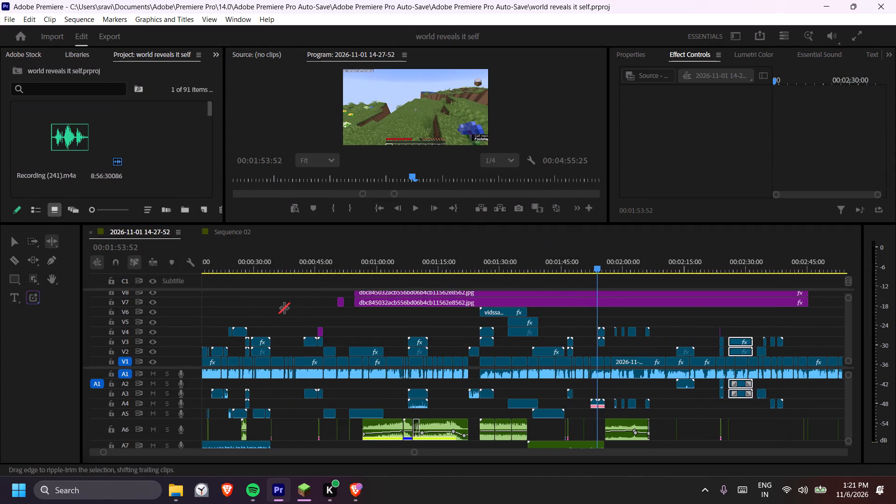
type("--")
left_click_drag(230, 263, 186, 268)
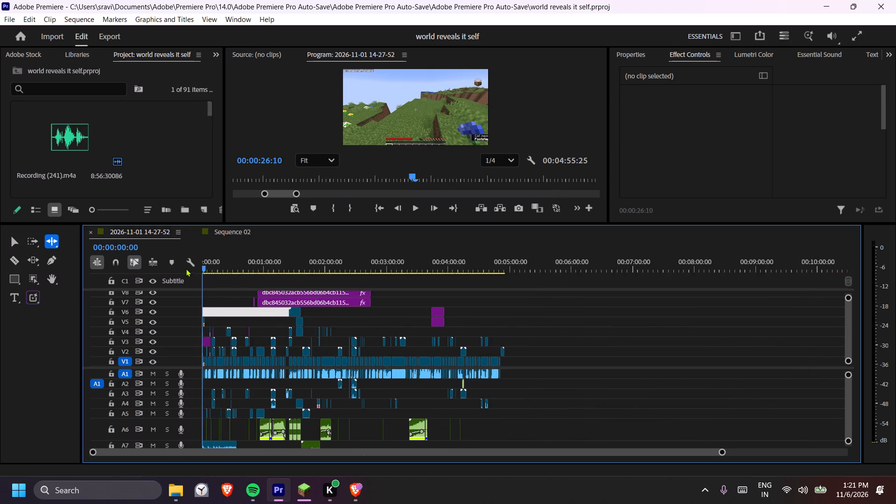
left_click_drag(186, 268, 183, 269)
key("equal")
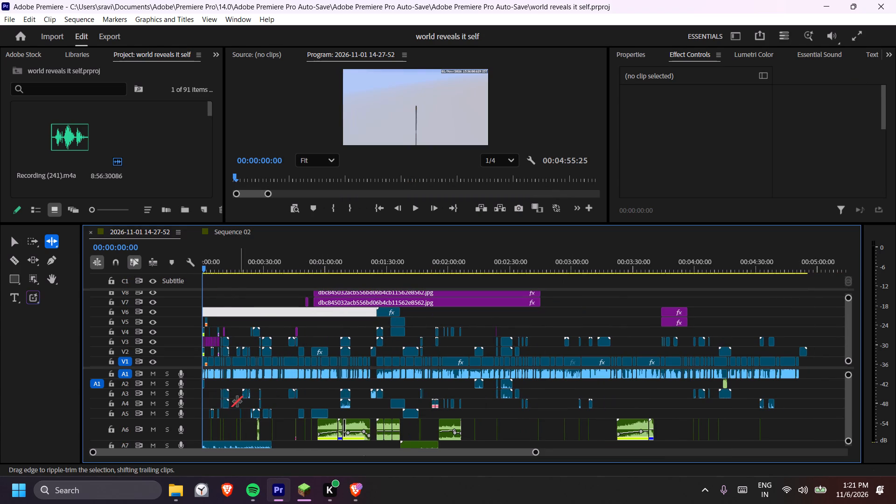
left_click_drag(195, 368, 195, 354)
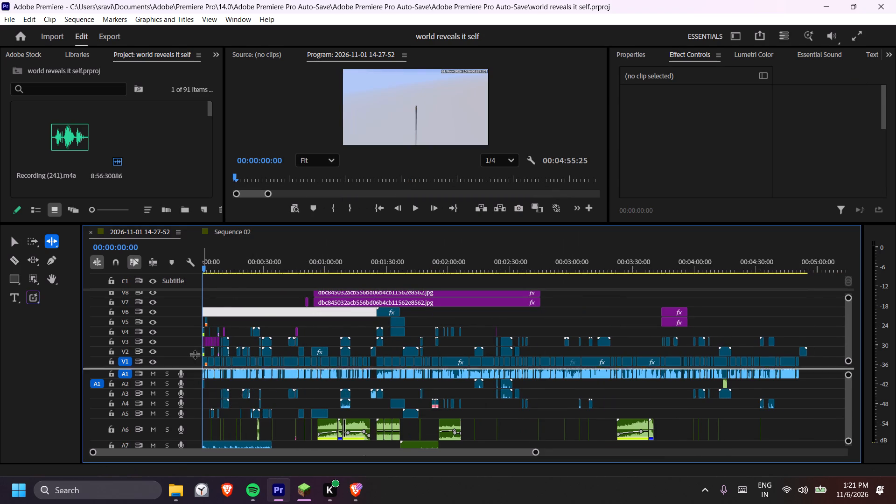
left_click_drag(195, 354, 212, 308)
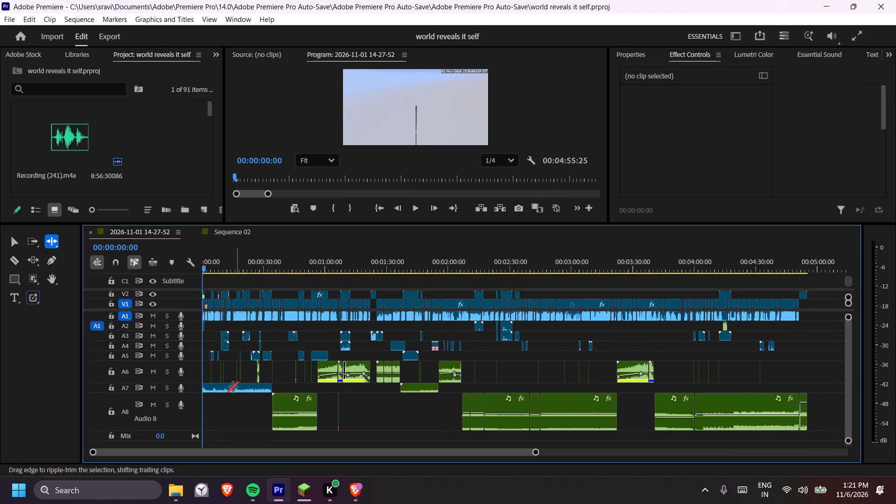
key("t")
left_click(235, 387)
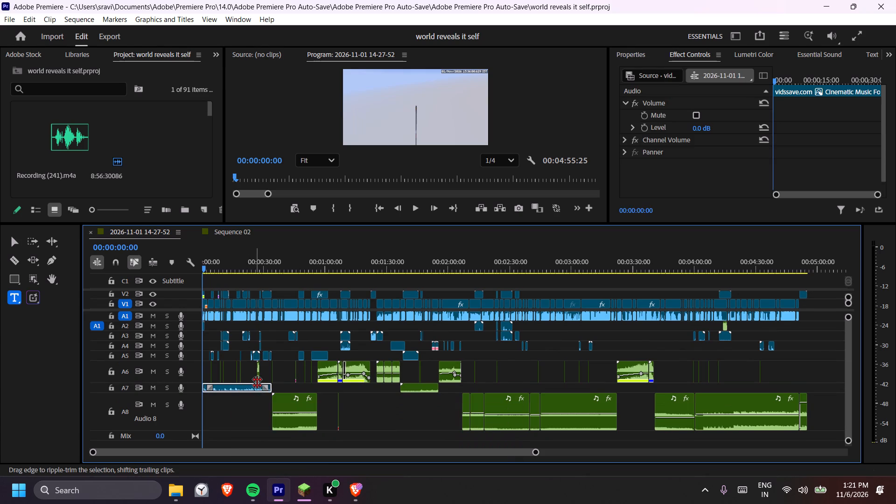
key("ctrl+c")
Paste the Cinematic Music clip at the start of track A7 in Sequence 02 and play the opening with it.
left_click(217, 233)
left_click_drag(257, 263, 175, 280)
key("ctrl+v")
left_click_drag(225, 263, 164, 275)
key("minus")
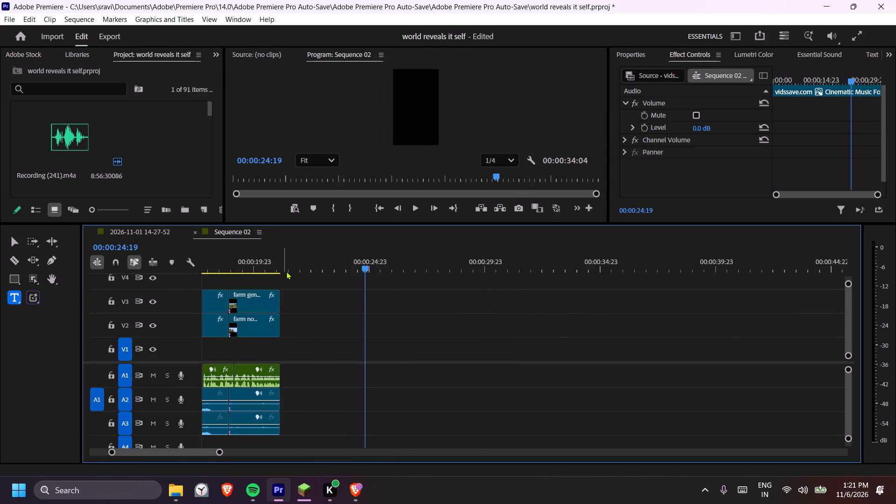
key("minus")
key("minus")
left_click_drag(175, 361, 176, 356)
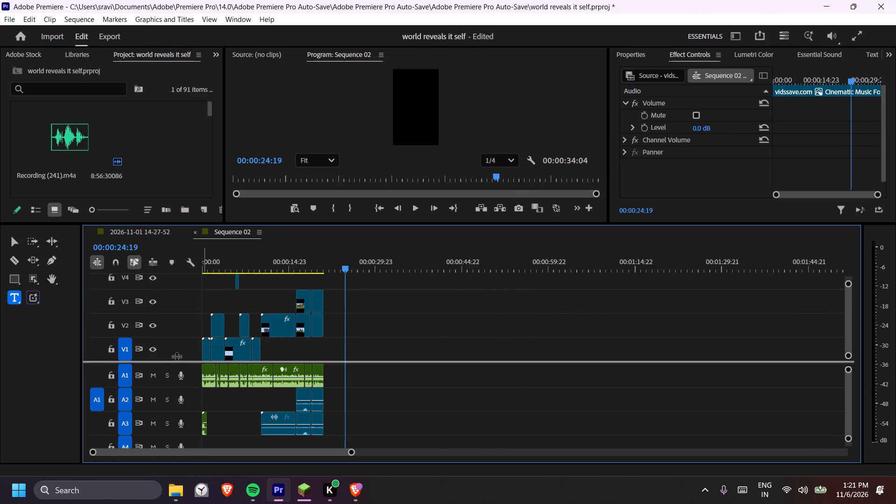
left_click_drag(176, 356, 194, 280)
left_click_drag(224, 266, 201, 274)
key("space")
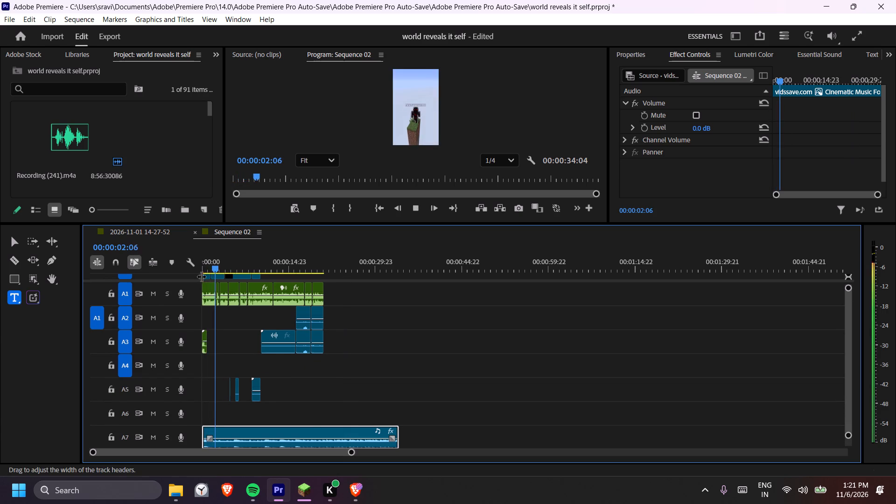
key("space")
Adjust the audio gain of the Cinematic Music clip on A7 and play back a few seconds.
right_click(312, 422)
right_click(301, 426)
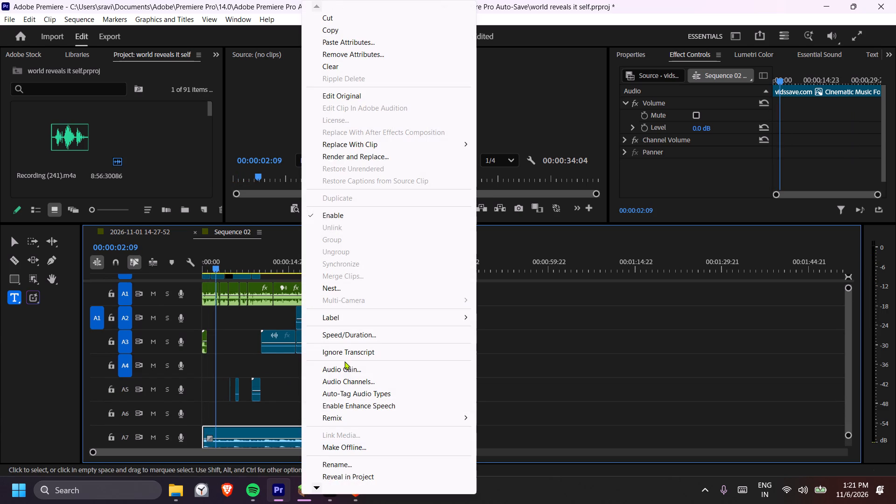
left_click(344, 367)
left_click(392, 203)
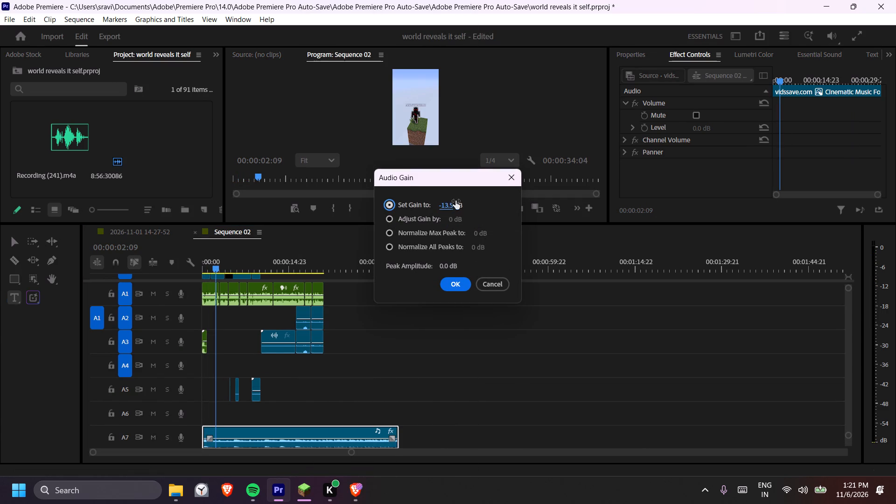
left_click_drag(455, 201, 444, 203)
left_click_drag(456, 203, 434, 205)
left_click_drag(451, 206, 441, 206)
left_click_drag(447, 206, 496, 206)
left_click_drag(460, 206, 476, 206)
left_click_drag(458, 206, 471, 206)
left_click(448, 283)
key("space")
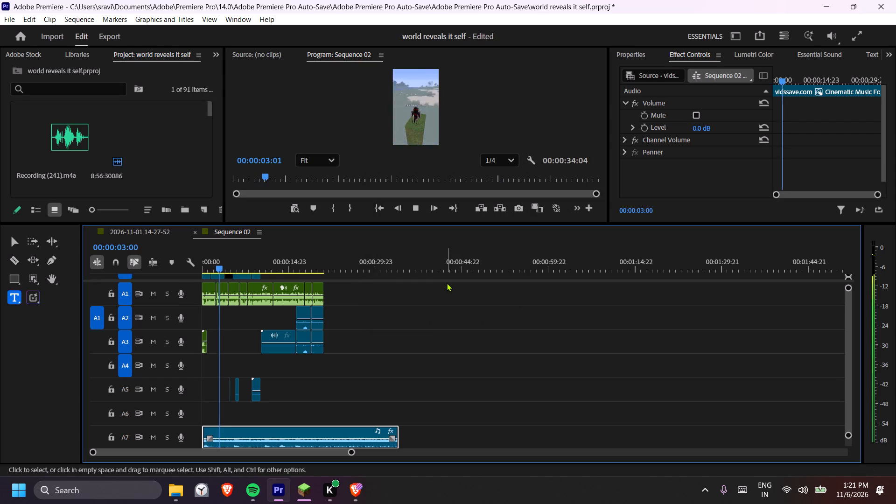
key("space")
Set the audio gain of the Cinematic Music clip on A7 to -10.8 dB.
right_click(320, 436)
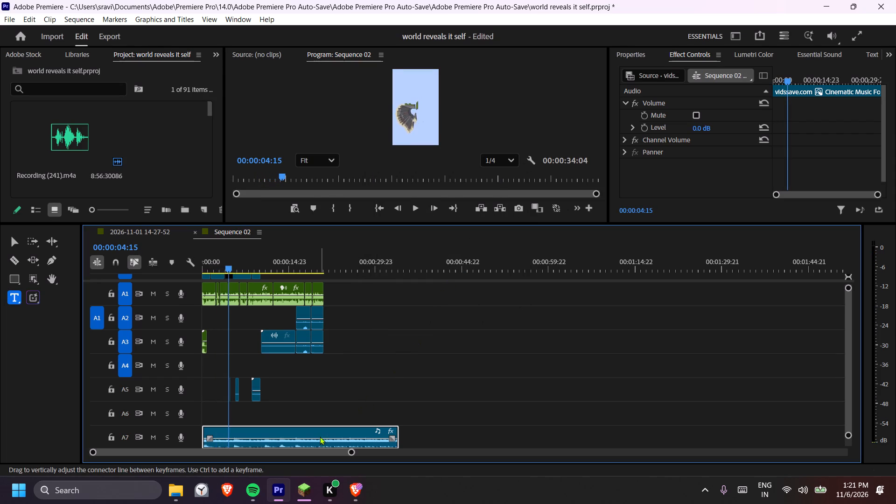
left_click(356, 367)
left_click(390, 201)
left_click_drag(446, 201, 434, 204)
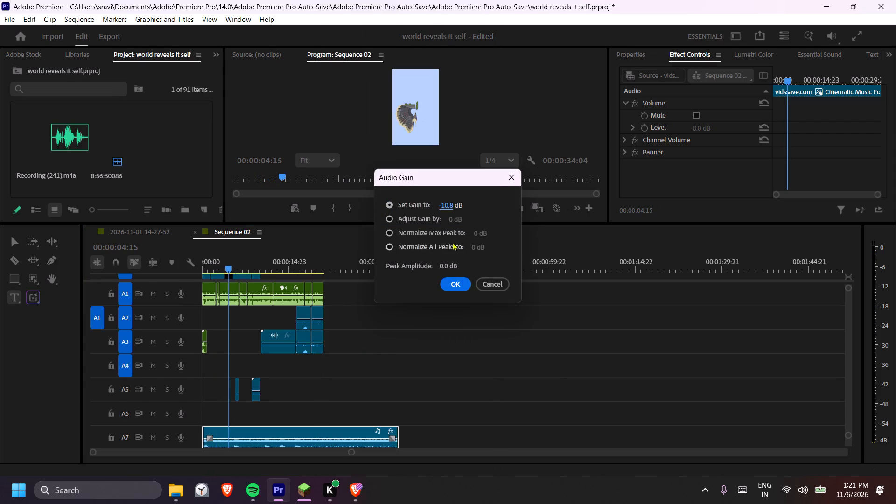
left_click(454, 283)
key("space")
Cut the Cinematic Music clip on A7 at 00:00:21:05 and delete the part beyond the narration.
left_click(326, 261)
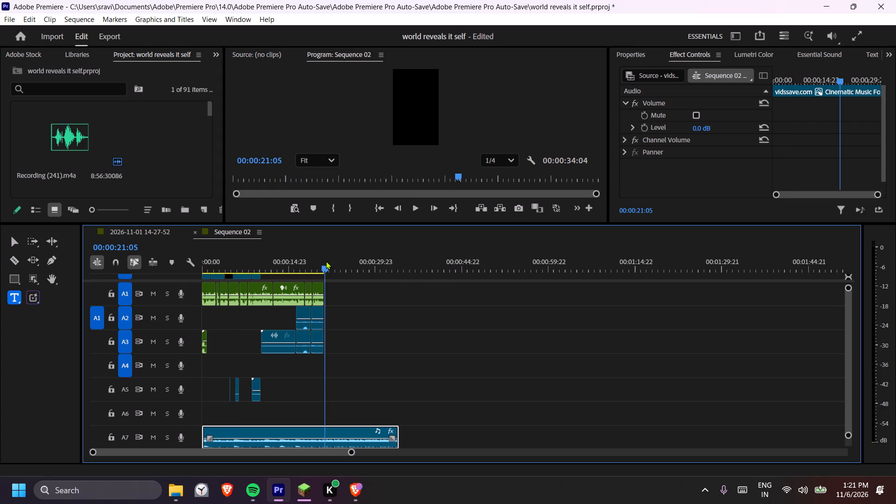
key("c")
left_click(325, 431)
key("t")
left_click(356, 438)
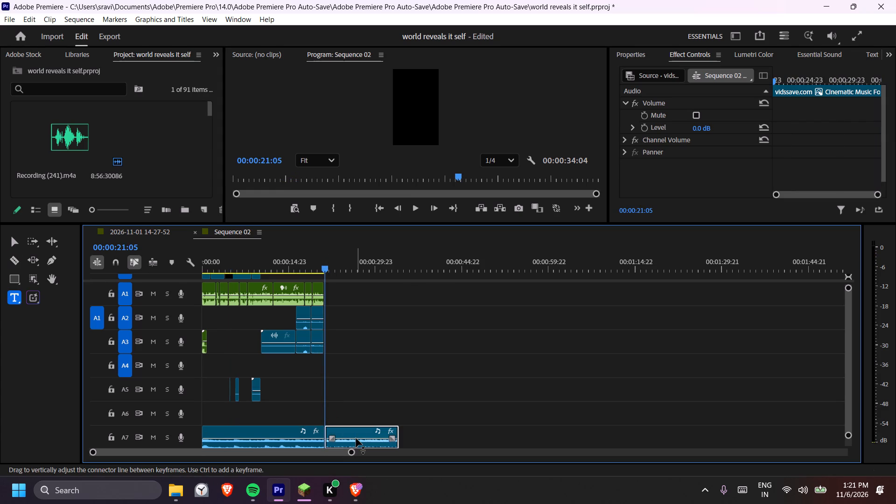
key("Delete")
key("BackSpace")
key("BackSpace")
type("==")
type("--")
Play the opening from the start in short bursts, stopping at 00:00:01:14 where the walking clip begins.
left_click_drag(212, 241, 187, 258)
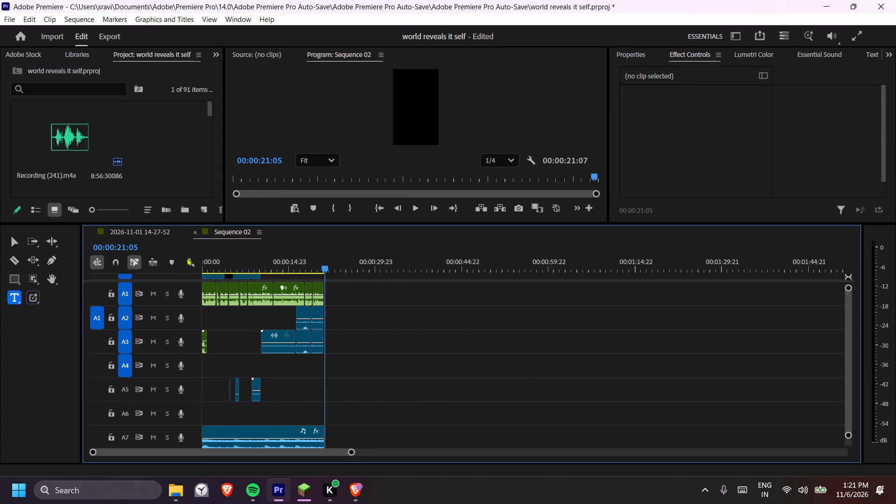
left_click_drag(187, 258, 187, 259)
left_click_drag(217, 261, 190, 268)
key("space")
key("space")
key("space")
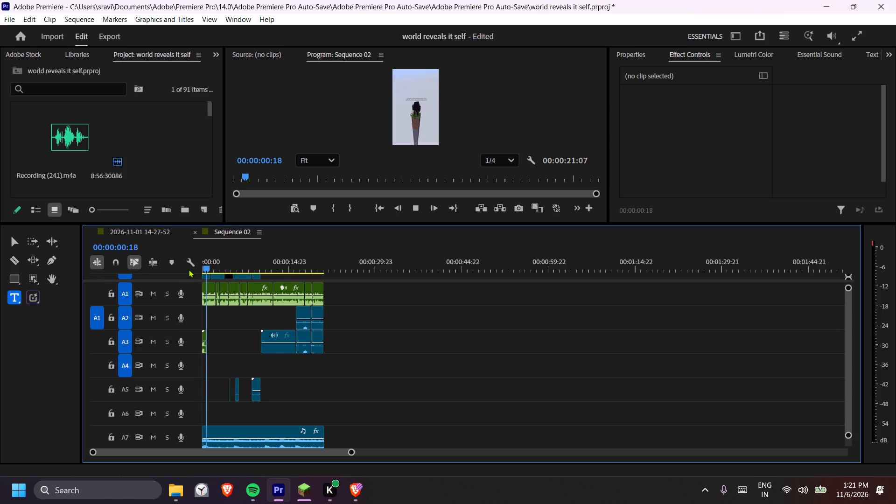
key("space")
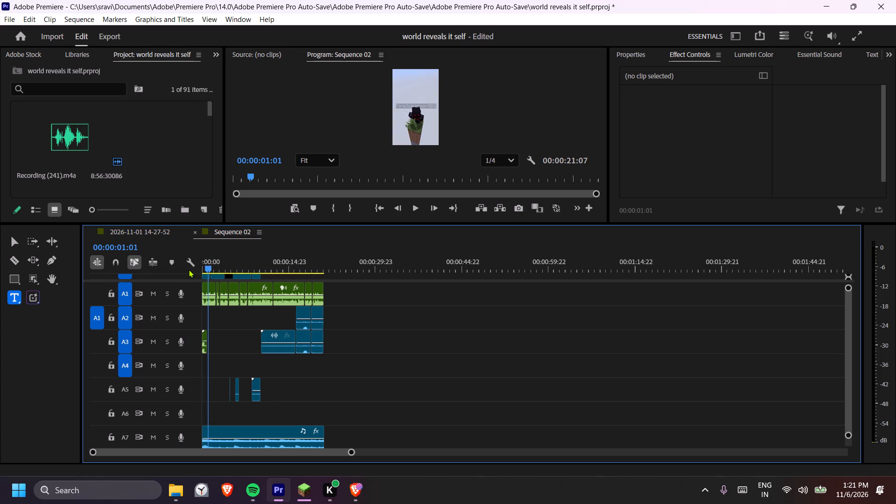
key("space")
key("space")
key("space")
key("space")
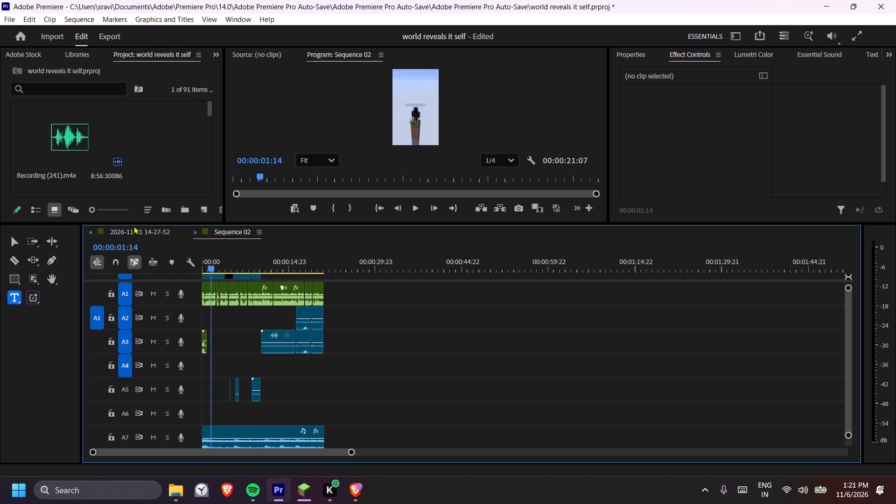
Search the project media for "pop" and place the dragon-studio-pop sound on track A4 around 00:00:01:14.
left_click(119, 96)
left_click(118, 92)
left_click(118, 88)
left_click(118, 87)
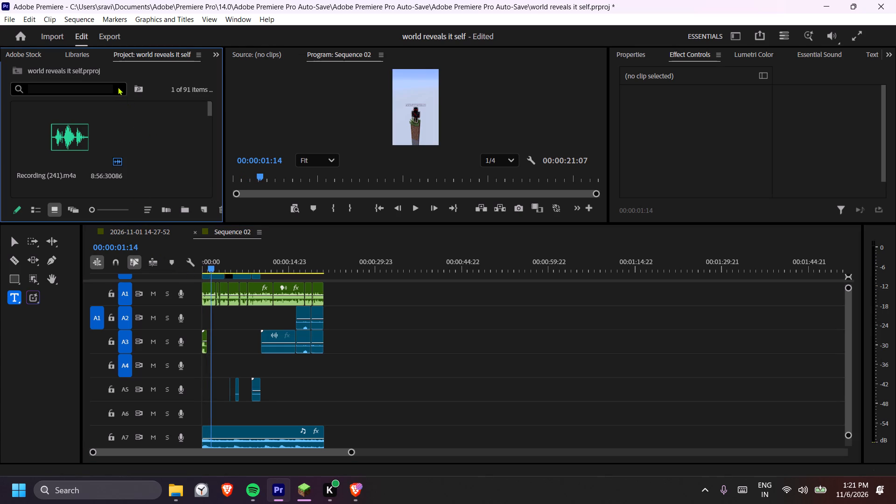
left_click(105, 87)
type("pop")
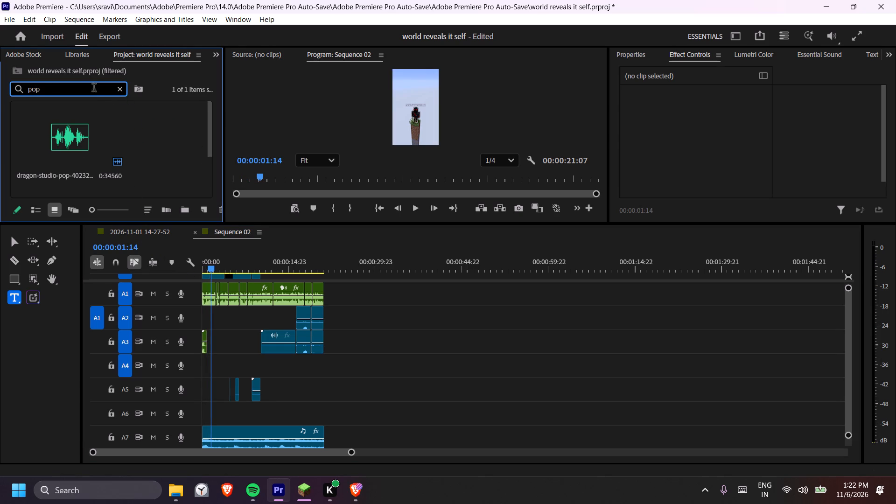
left_click_drag(73, 149, 210, 368)
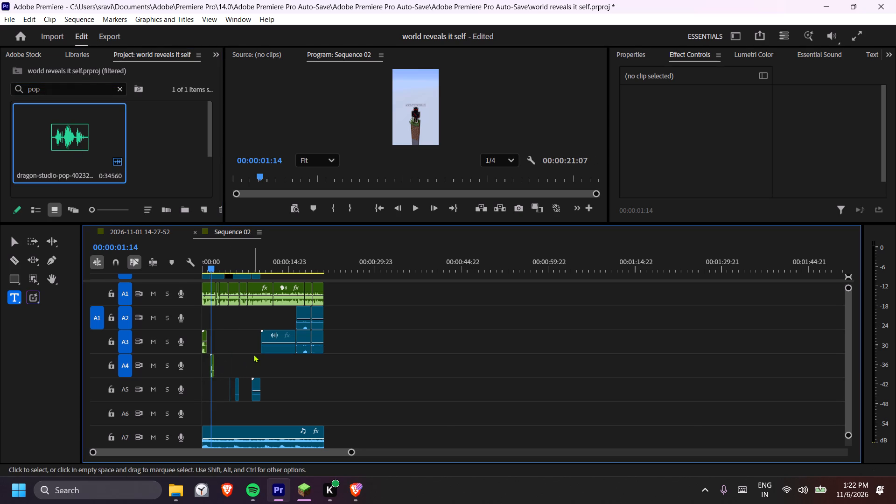
Cut the pop sound on A4 around its audible peak and delete the pieces before and after it.
key("equal")
key("equal")
key("equal")
key("equal")
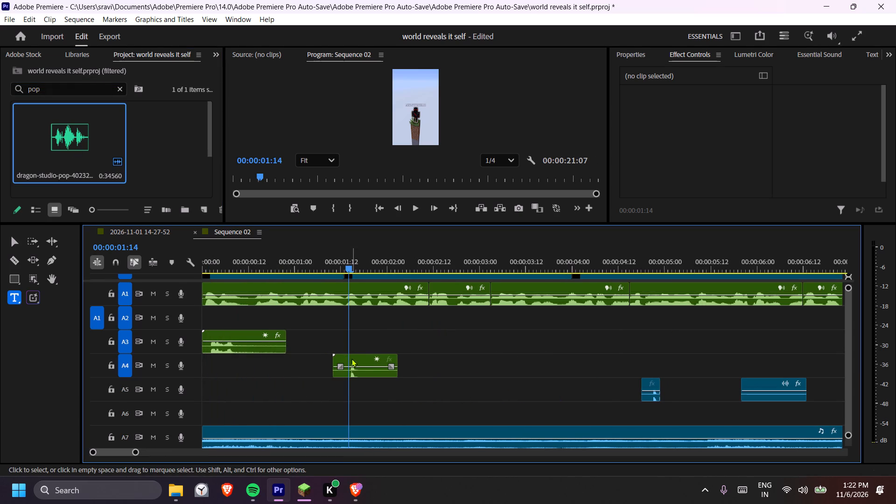
key("c")
left_click(349, 366)
left_click(354, 367)
key("t")
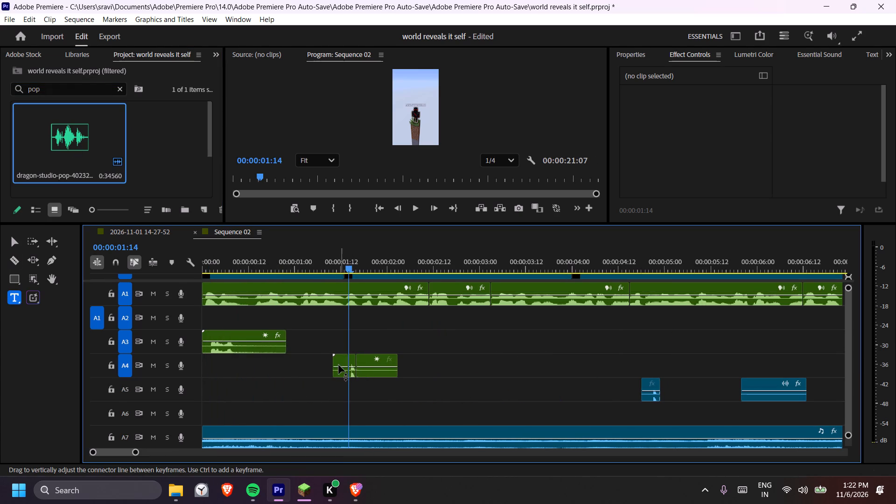
left_click(339, 365)
key("Delete")
left_click(374, 366)
key("Delete")
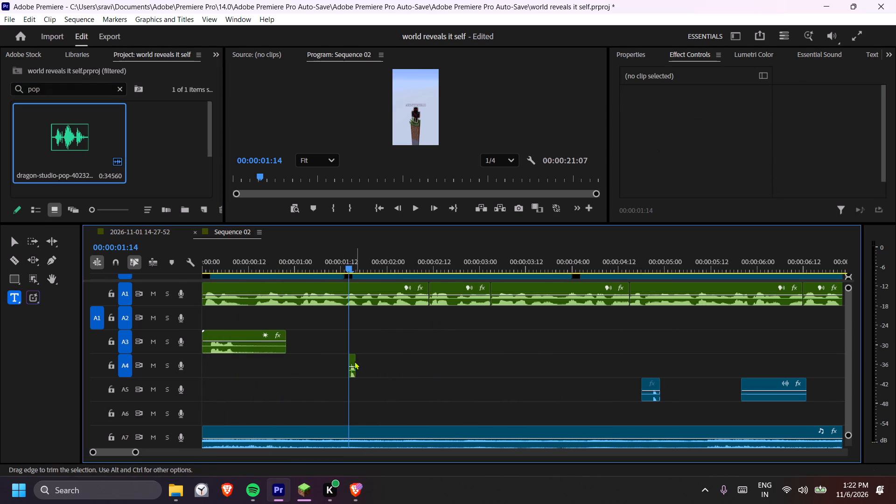
Move the trimmed pop on A4 slightly earlier, ending just before 00:00:01:14, and play it back.
left_click_drag(350, 361, 344, 361)
left_click(323, 262)
key("space")
key("space")
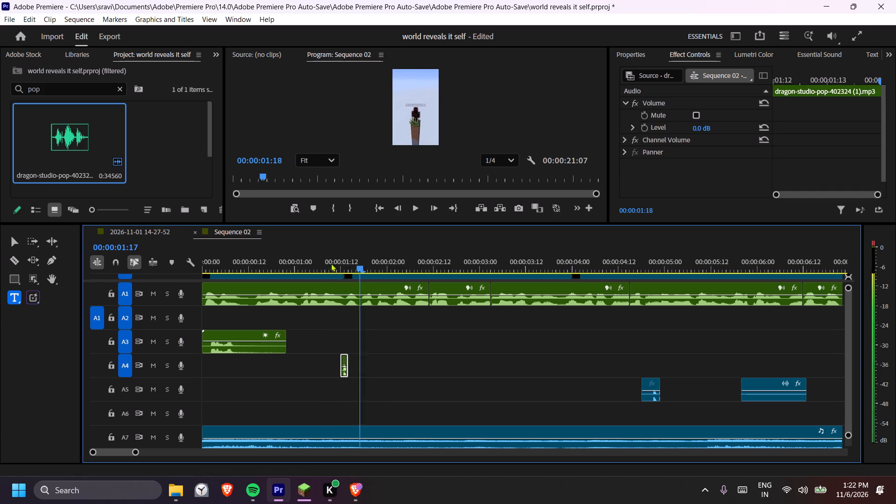
Raise the level of the pop sound on A4 to 3.3 dB and play back the section around it.
left_click(343, 364)
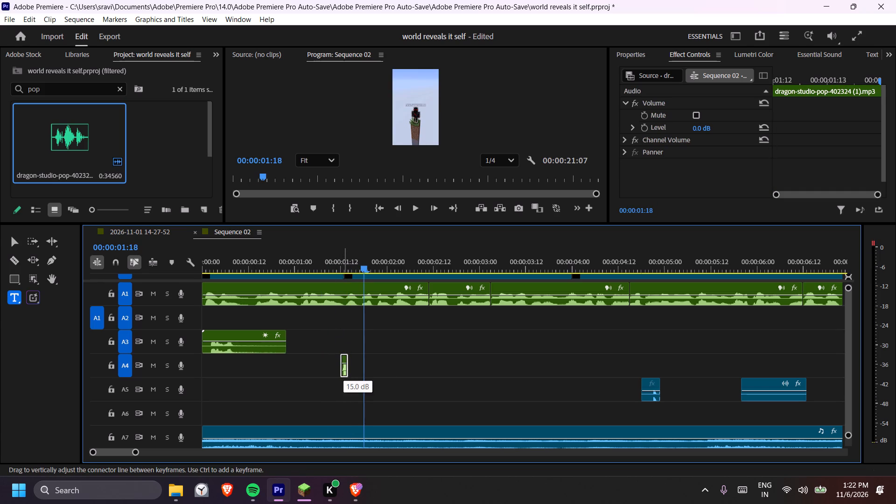
left_click_drag(343, 360, 344, 365)
left_click(319, 257)
key("space")
key("space")
key("space")
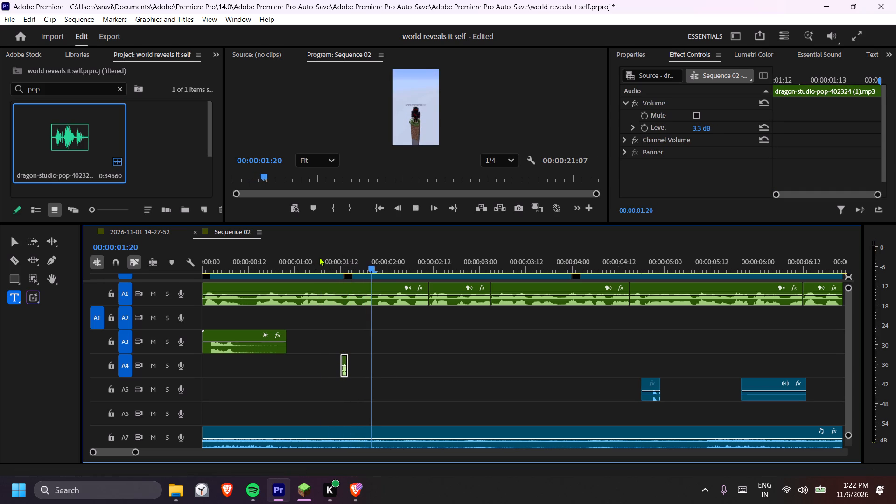
key("space")
key("space")
key("space")
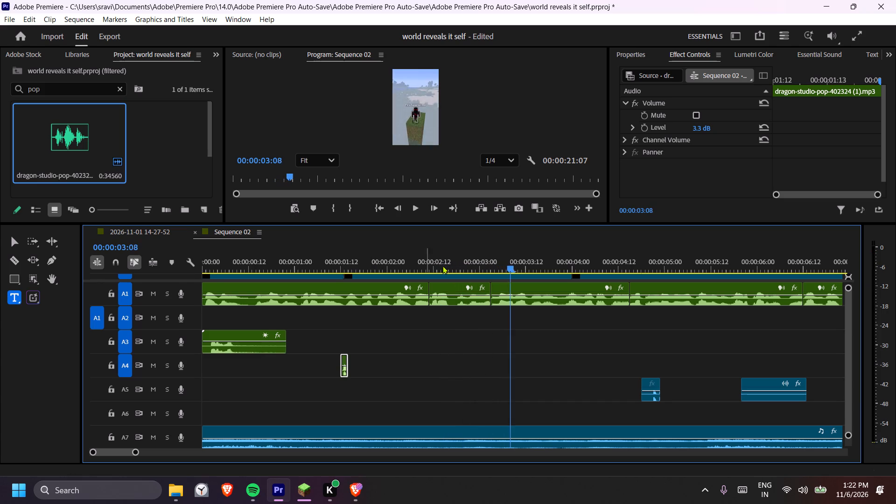
Search the project media for "whoosh" and place the dragon-studio simple whoosh on track A4 around 00:00:04:00.
key("space")
scroll(403, 309, "down", 5)
key("space")
left_click_drag(497, 261, 493, 261)
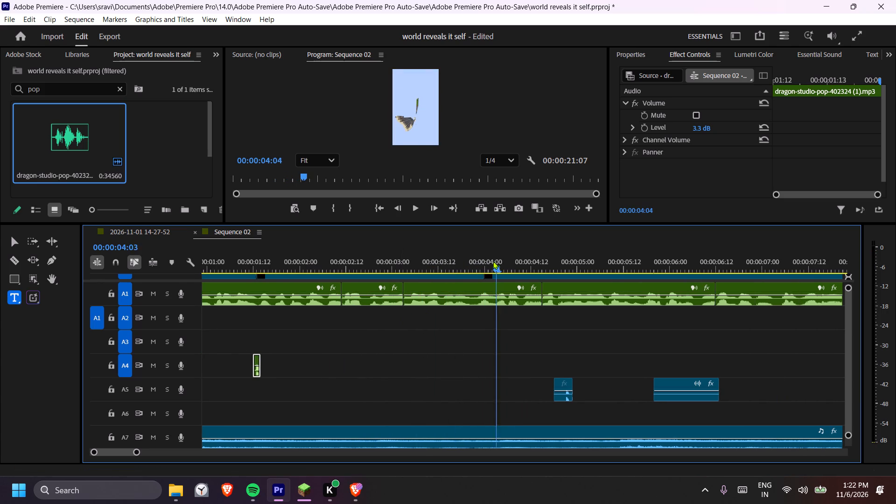
left_click_drag(493, 261, 490, 263)
left_click(119, 92)
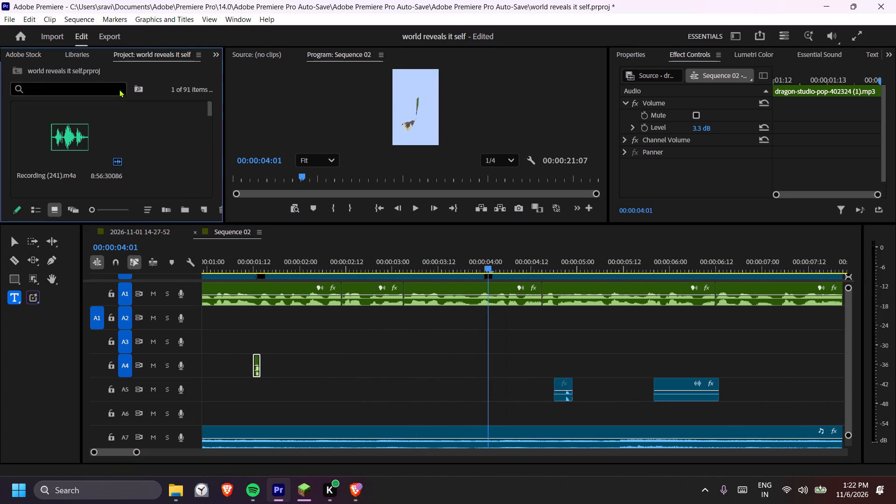
left_click(96, 88)
type("whosos")
key("BackSpace")
key("BackSpace")
key("BackSpace")
type("osh")
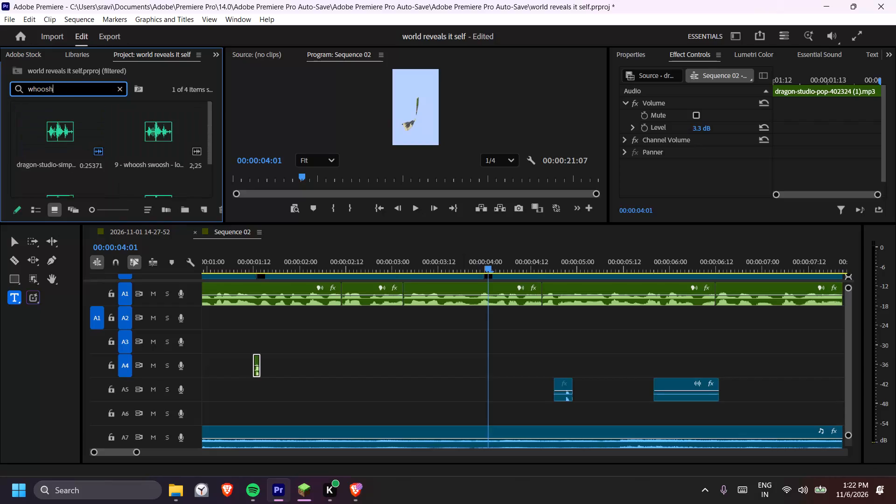
left_click_drag(67, 148, 483, 361)
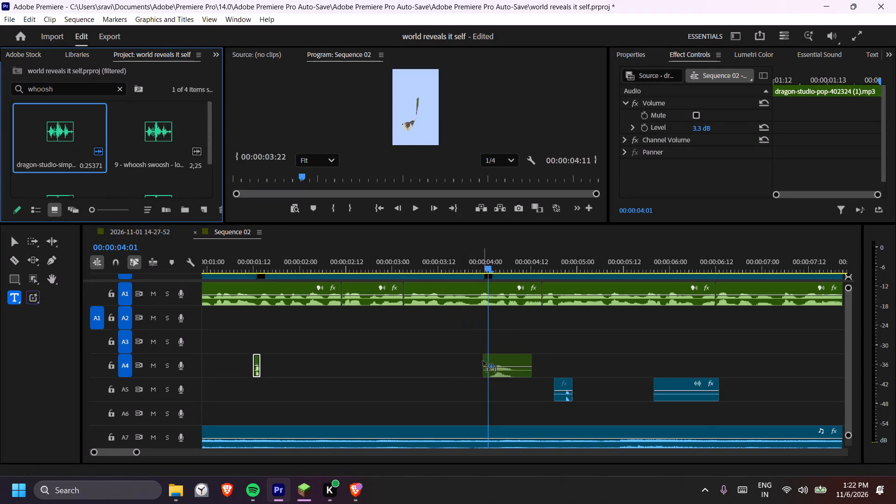
left_click_drag(483, 361, 482, 362)
Cut the whoosh on A4 around its loud section and delete the pieces before and after it.
key("c")
left_click(490, 369)
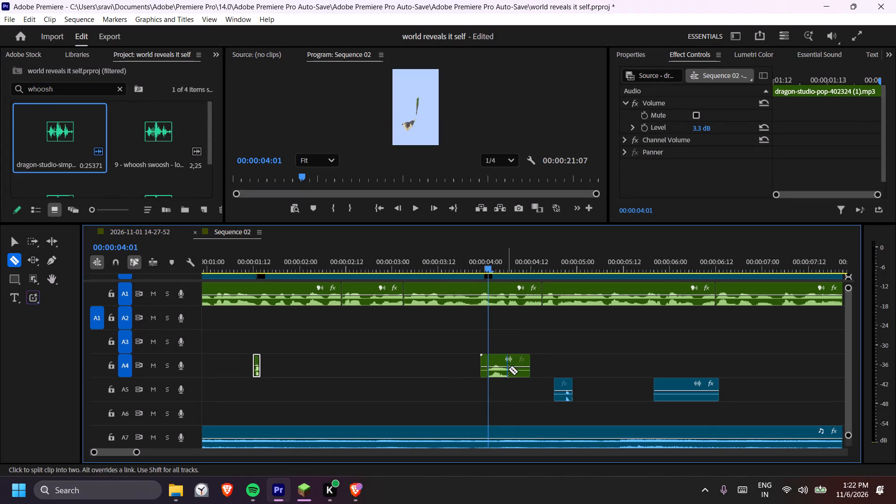
left_click(508, 369)
key("t")
left_click(484, 370)
key("Delete")
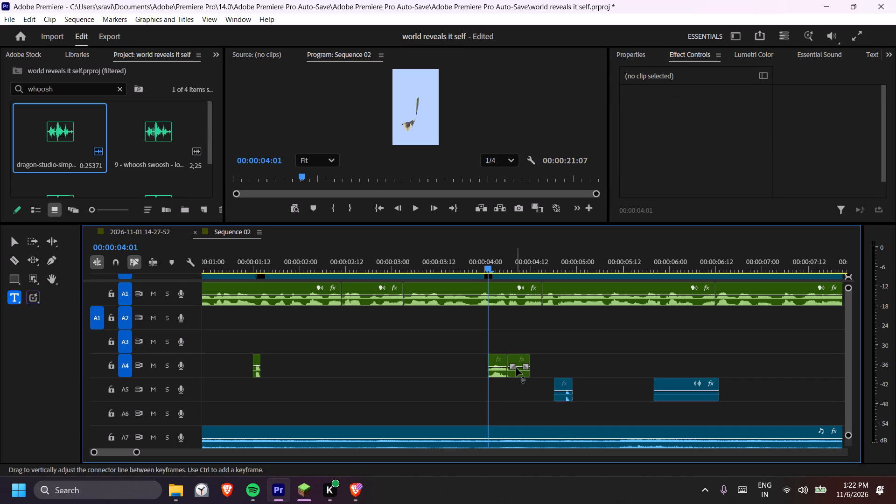
left_click(516, 368)
key("Delete")
Raise the trimmed whoosh on A4 to 1.2 dB, move it slightly earlier to about 00:00:04:00, and play it back.
left_click(500, 368)
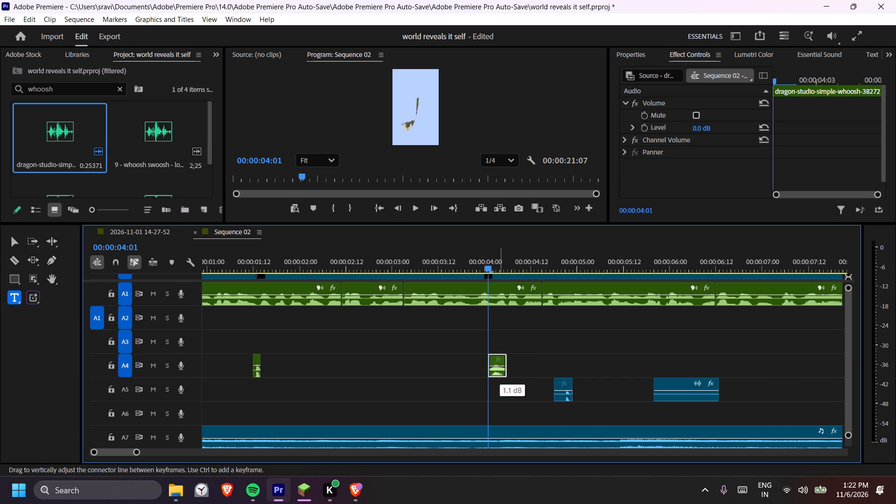
left_click(500, 371)
left_click(455, 259)
key("space")
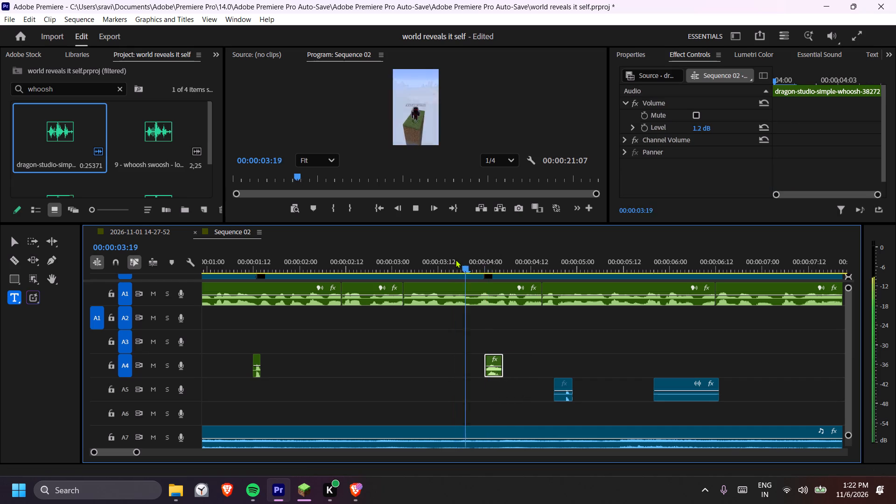
key("space")
key("space")
key("space")
Extend the end of the hardcore hearts audio on A5 to about 00:00:05:04 and play back the section.
scroll(440, 303, "down", 5)
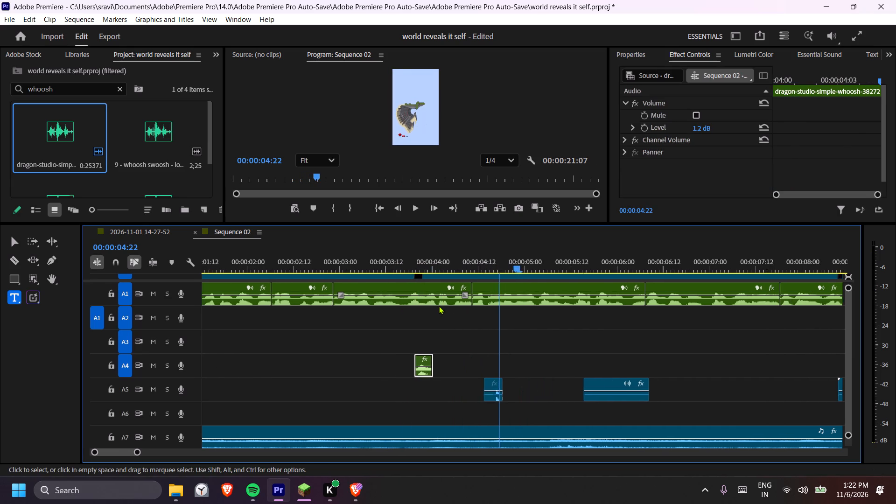
key("space")
key("space")
left_click(475, 258)
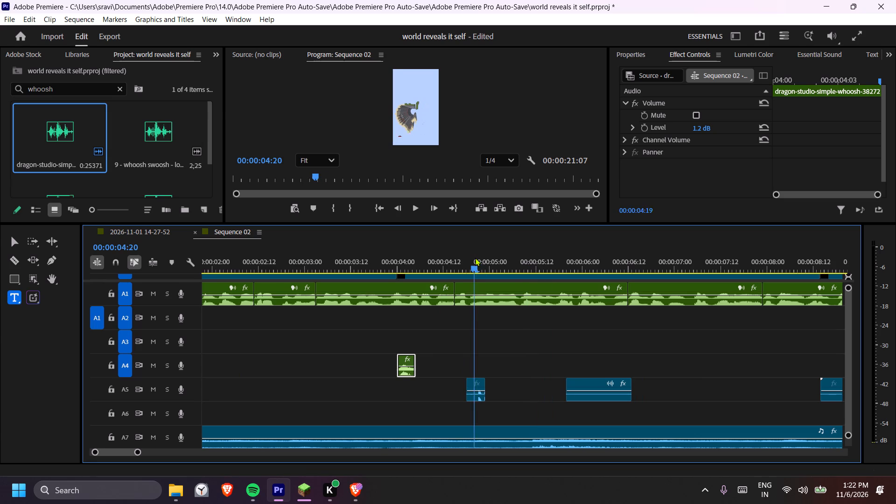
key("space")
key("space")
key("space")
key("space")
left_click_drag(490, 392, 511, 392)
left_click(459, 265)
key("space")
key("space")
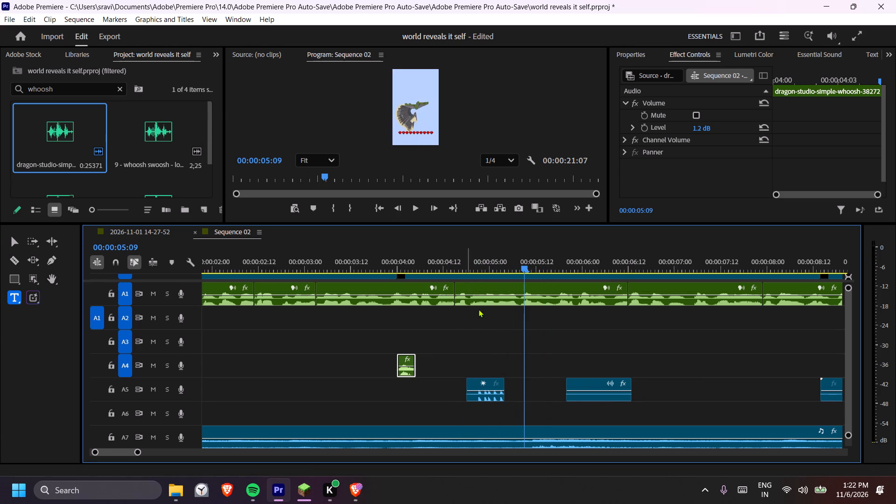
Adjust the level of the hardcore hearts audio on A5, playing it back at 15 dB before lowering it.
left_click(487, 390)
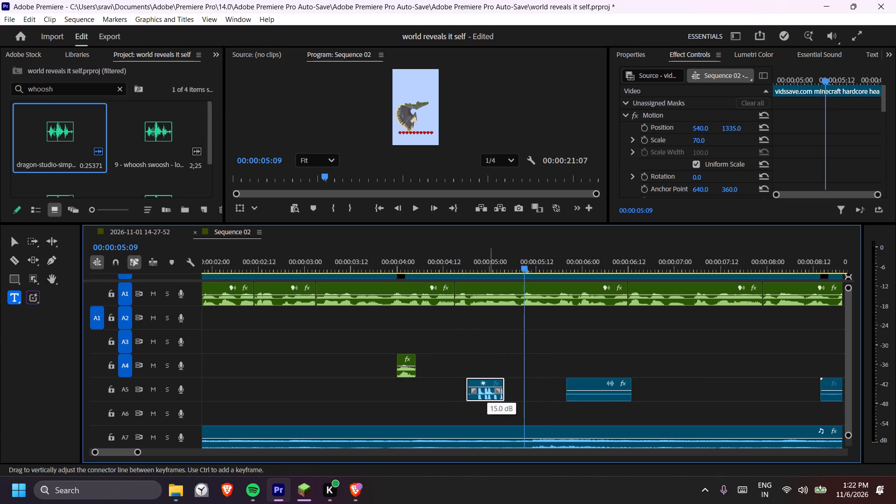
left_click_drag(449, 274, 458, 270)
key("space")
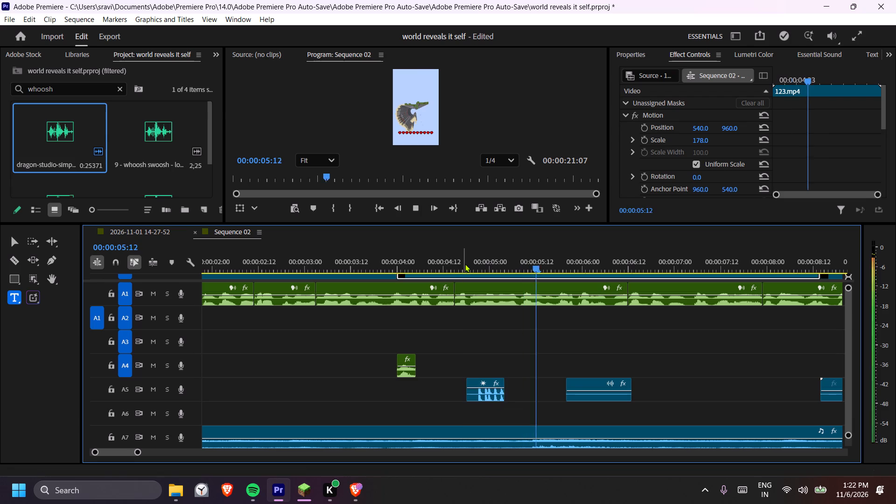
left_click(465, 264)
key("space")
key("space")
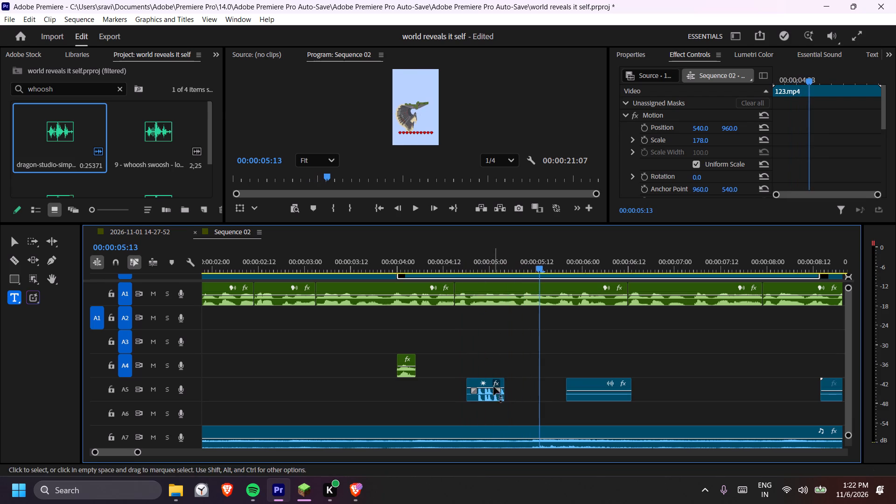
left_click(487, 387)
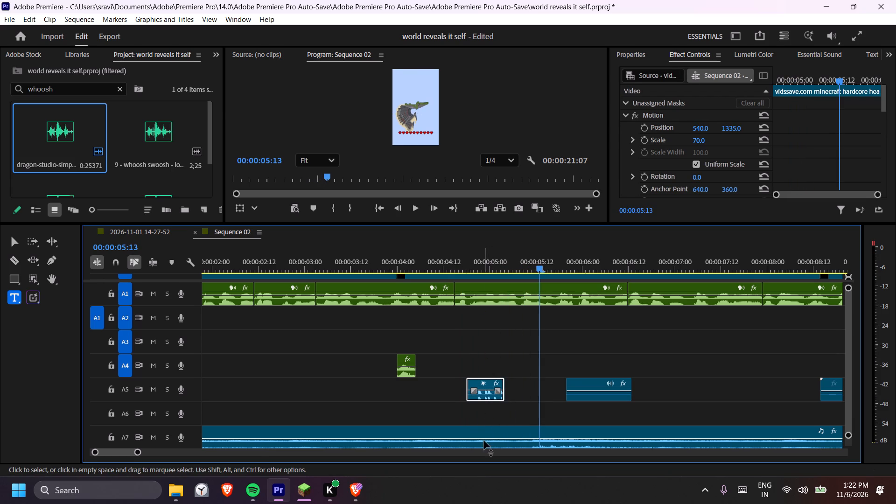
Set the level of the cinematic background music on A7 to -0.7 dB.
left_click_drag(484, 439, 488, 436)
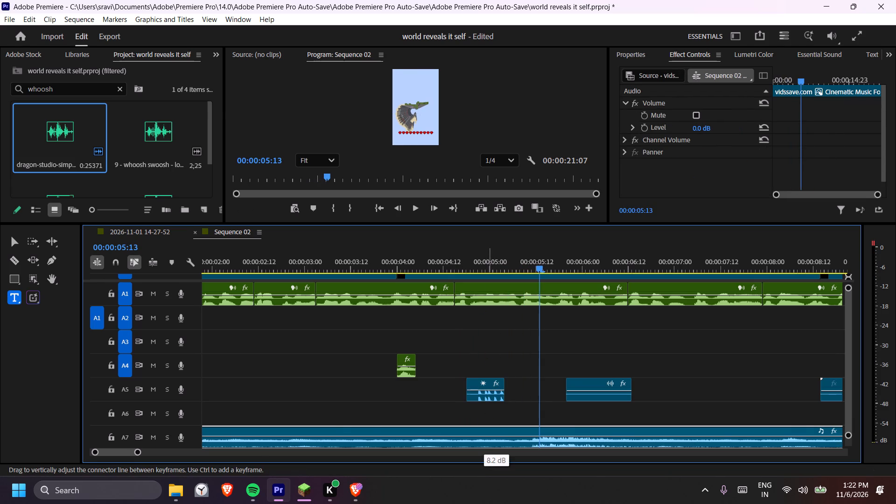
left_click_drag(488, 436, 491, 438)
Set the audio gain of the cinematic background music on A7 to -9 dB.
right_click(448, 438)
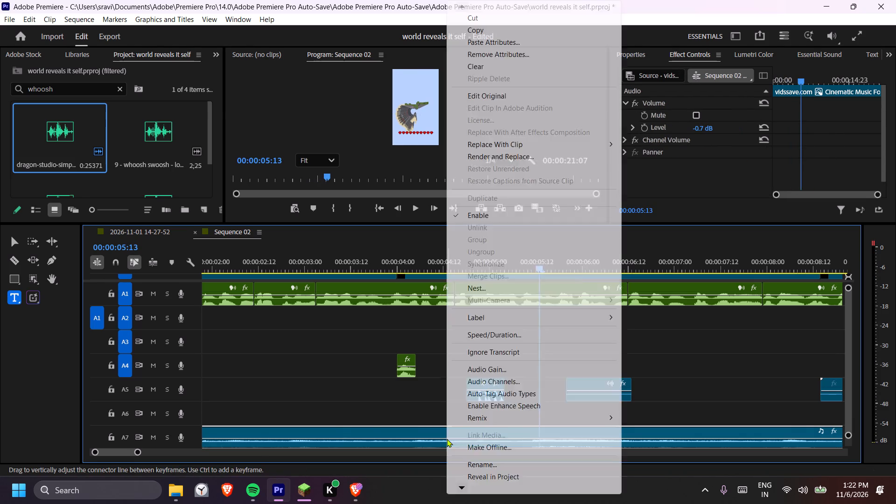
left_click(490, 373)
left_click(412, 205)
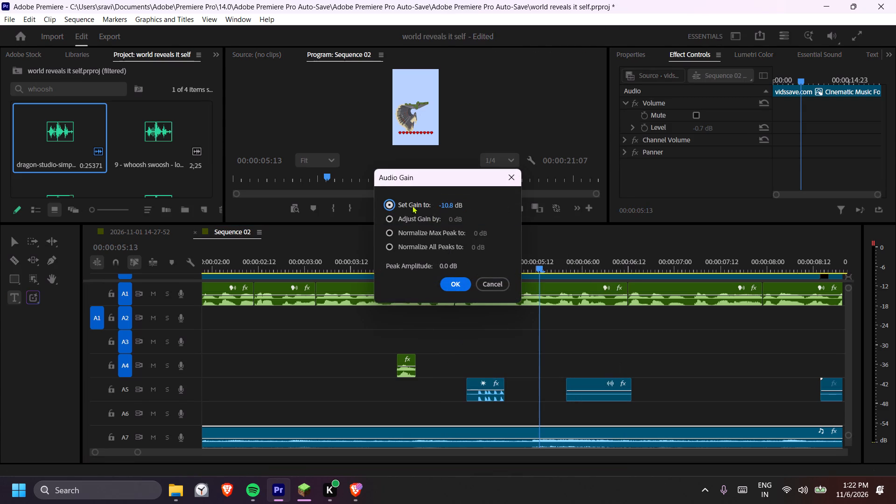
left_click_drag(445, 206, 431, 209)
left_click_drag(456, 208, 482, 205)
left_click_drag(460, 204, 479, 205)
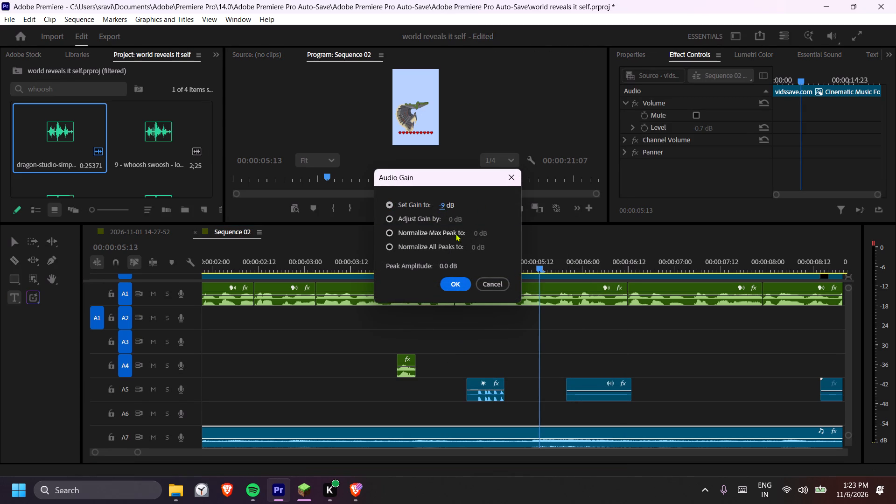
left_click(462, 292)
left_click(463, 287)
Scale the Hardcore Heart clip on V4 near 00:00:06:00 to 62 and play it back.
key("space")
scroll(389, 342, "down", 5)
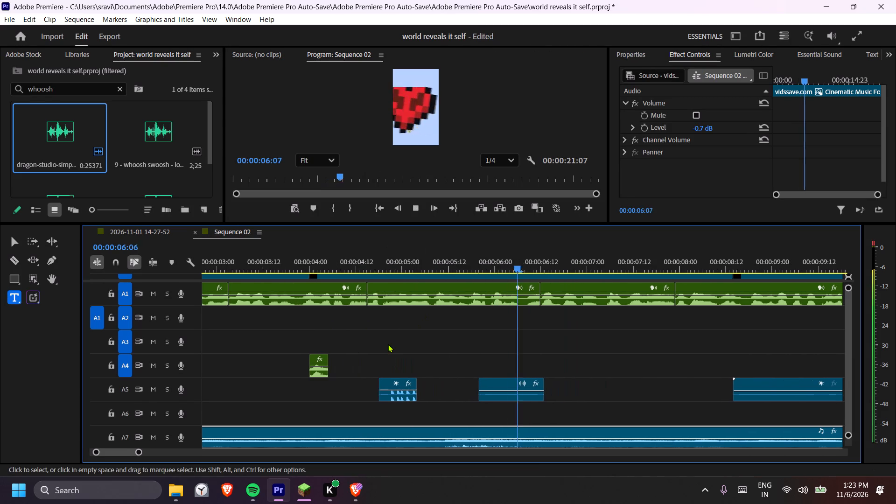
key("space")
left_click(497, 260)
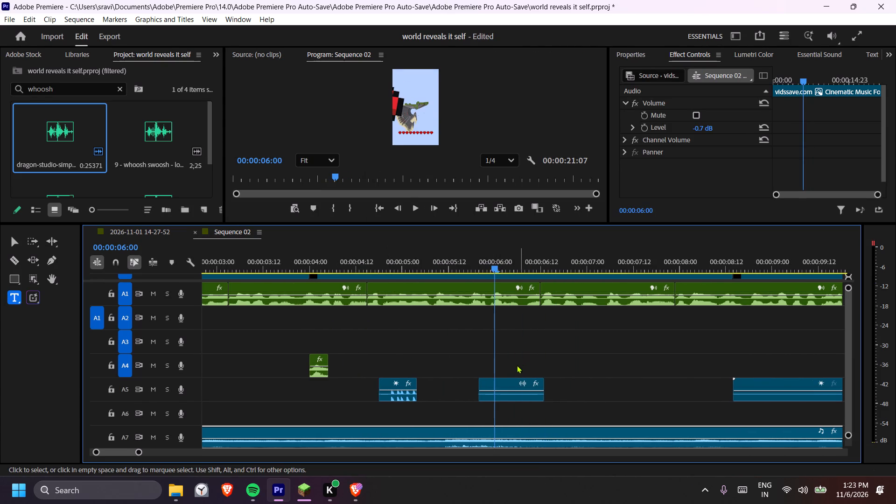
left_click_drag(189, 281, 193, 295)
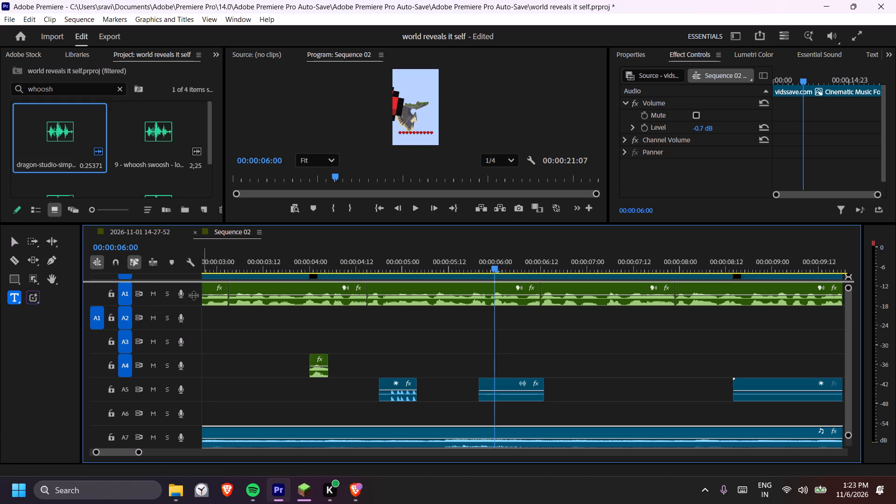
left_click_drag(193, 295, 202, 407)
left_click(504, 322)
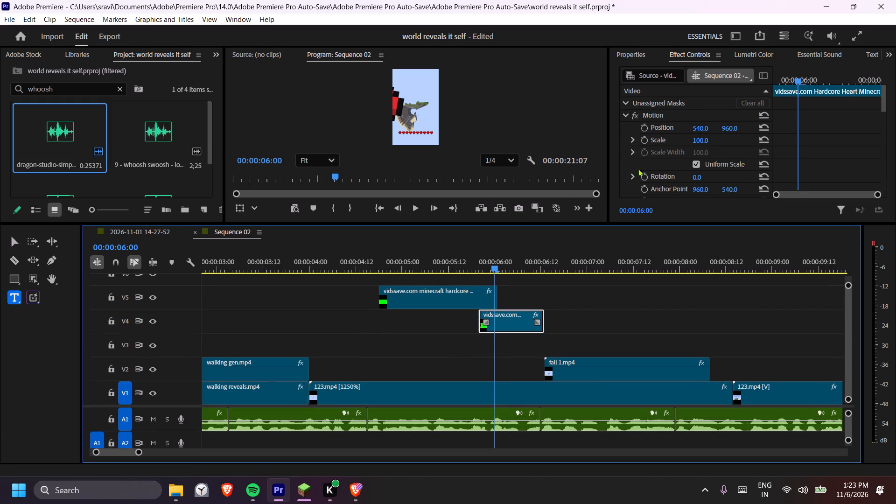
left_click_drag(696, 143, 668, 157)
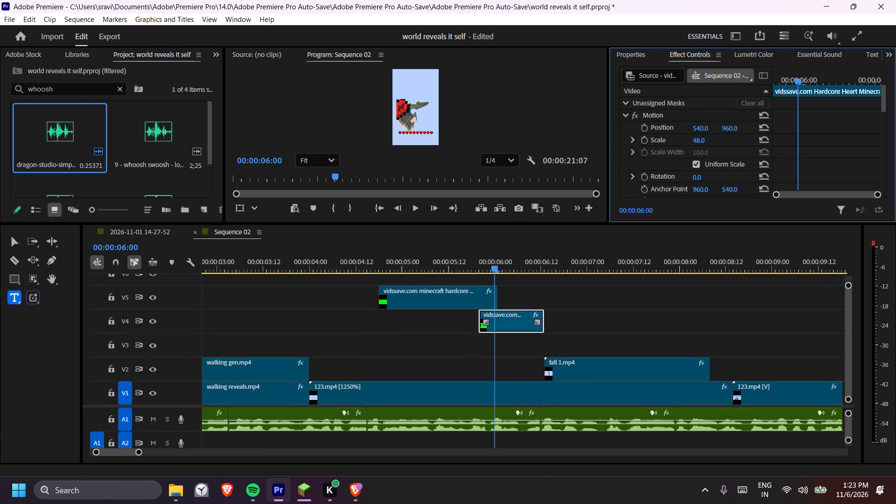
left_click_drag(668, 157, 675, 155)
left_click(409, 210)
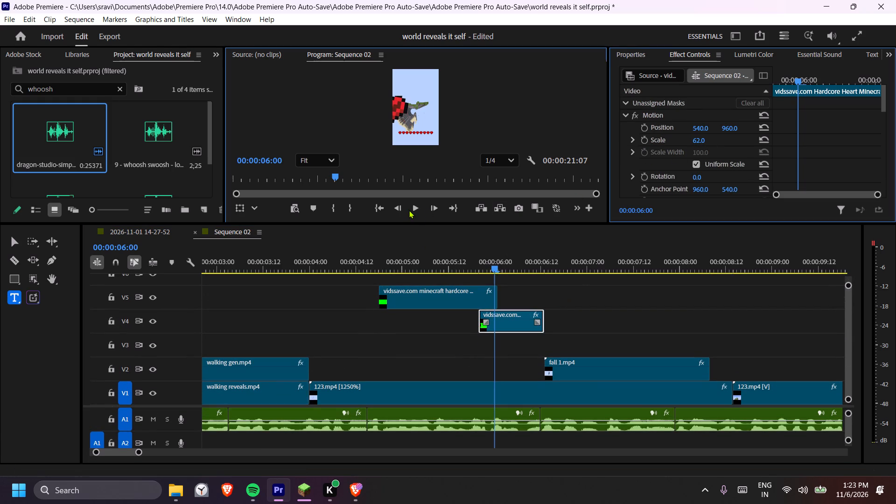
left_click(410, 210)
left_click(415, 210)
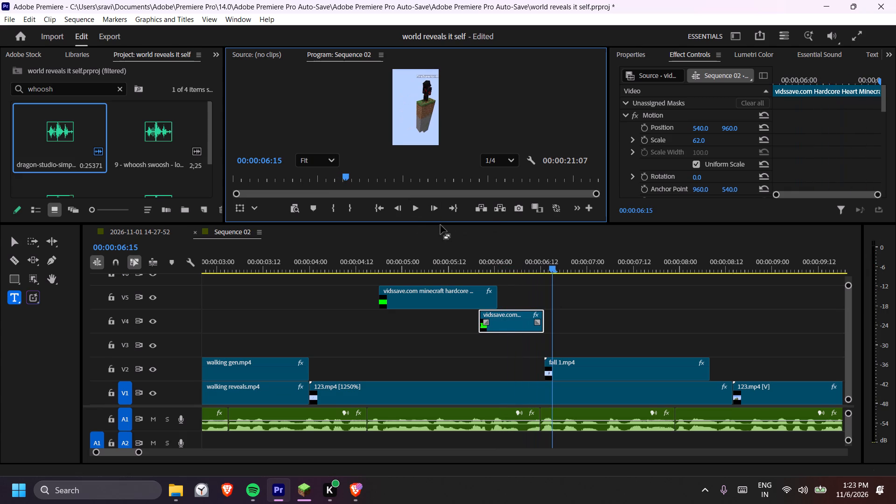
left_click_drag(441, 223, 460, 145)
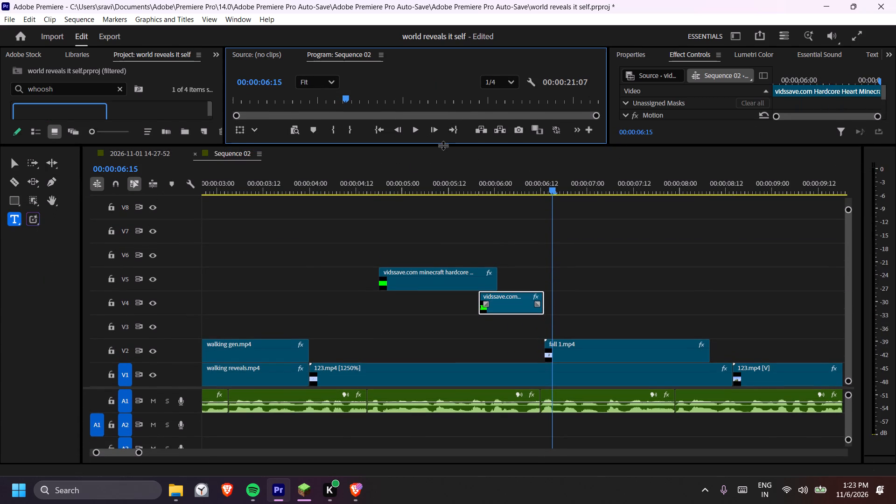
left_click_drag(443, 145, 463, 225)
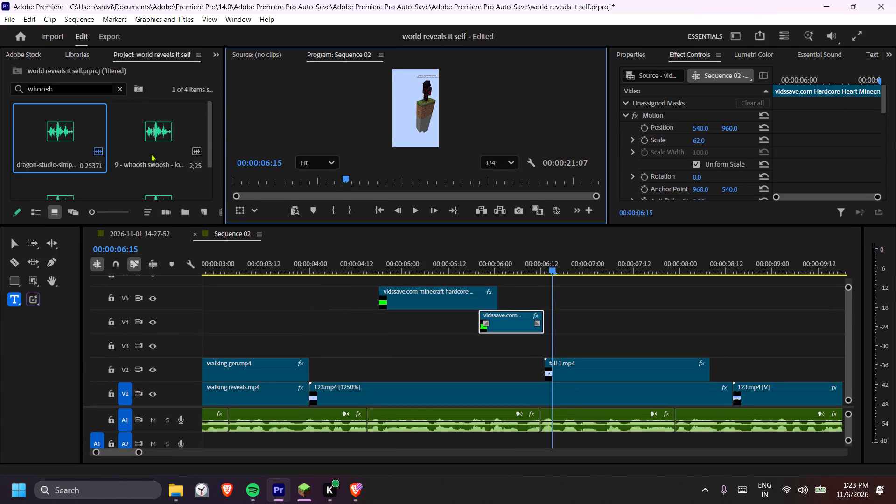
Place the "9 - whoosh swoosh - long" sound on track A3 around 00:00:05:18 and play it back with the heart clip.
left_click(172, 408)
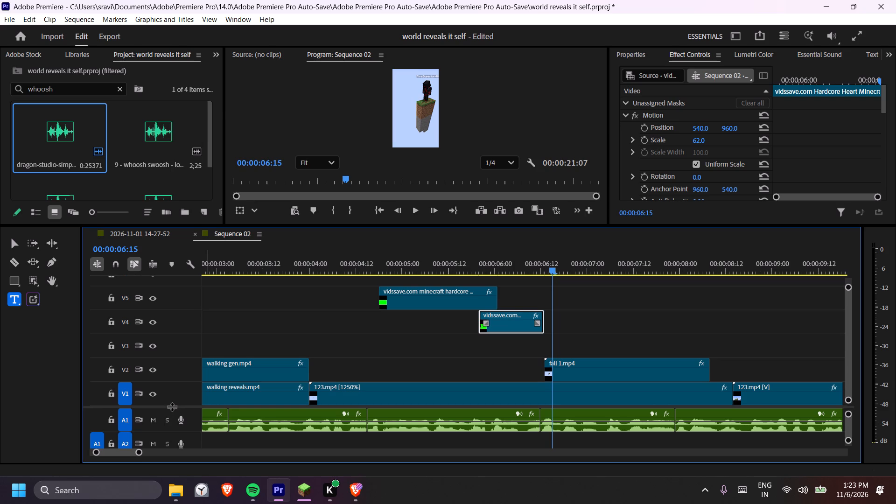
left_click_drag(172, 406, 190, 359)
left_click_drag(154, 141, 353, 274)
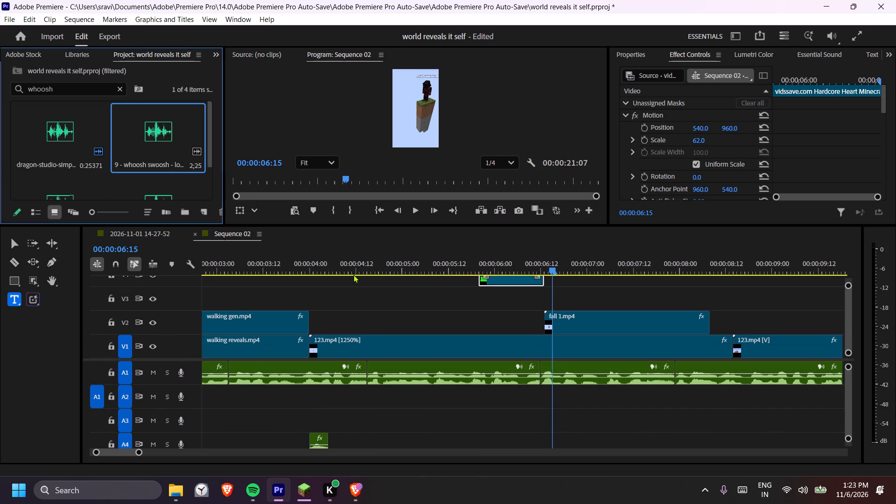
left_click_drag(353, 274, 472, 409)
left_click(476, 251)
type("c")
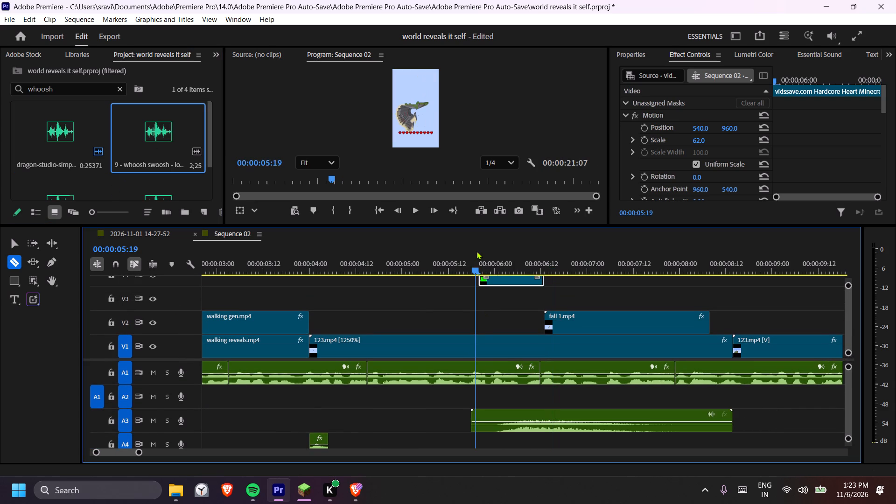
key("space")
key("space")
Move the long whoosh on A3 earlier to start around 00:00:05:10 and play back the heart's entrance.
key("c")
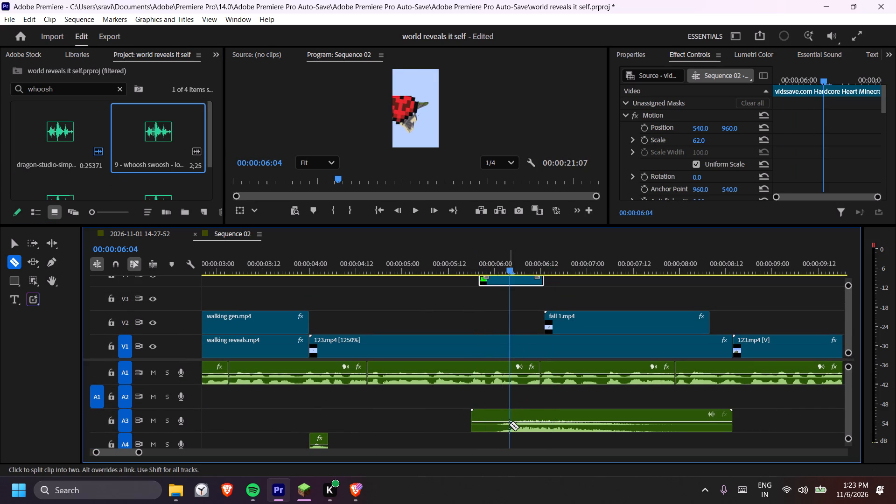
key("t")
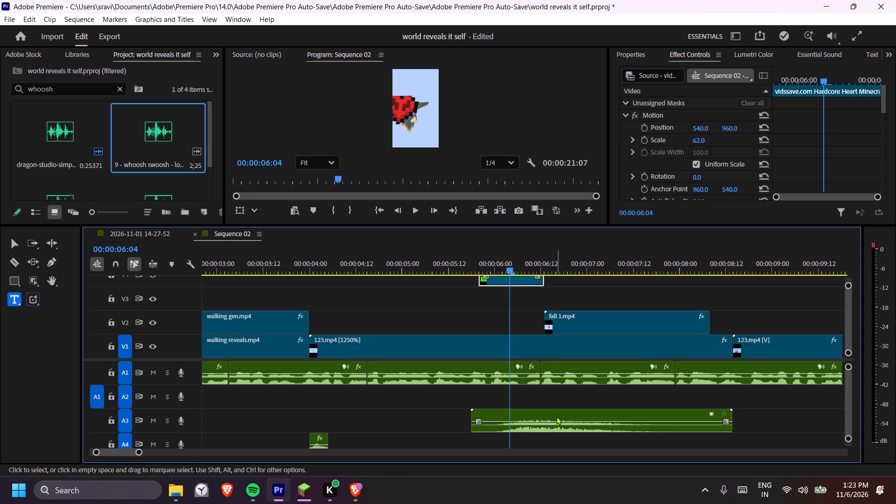
left_click_drag(556, 416, 525, 418)
left_click(464, 261)
key("space")
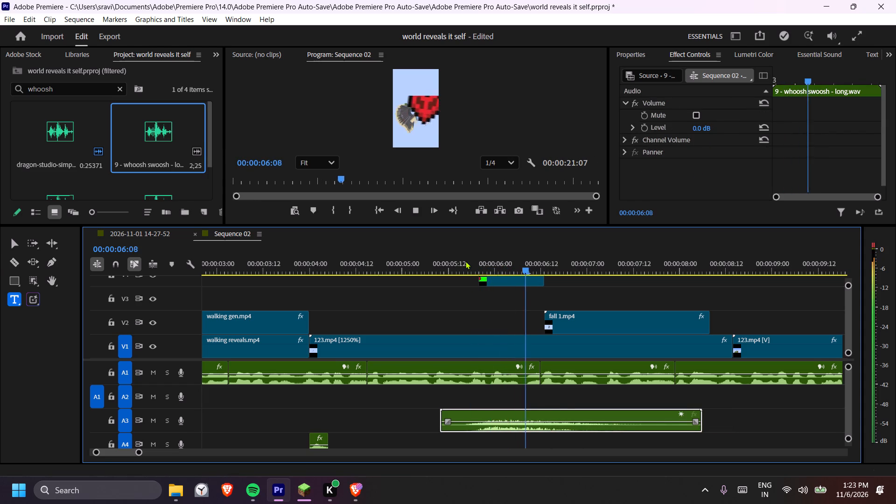
key("space")
Cut the long whoosh on A3 at about 00:00:06:20, delete the remainder and play back the section.
left_click_drag(548, 267, 532, 267)
key("c")
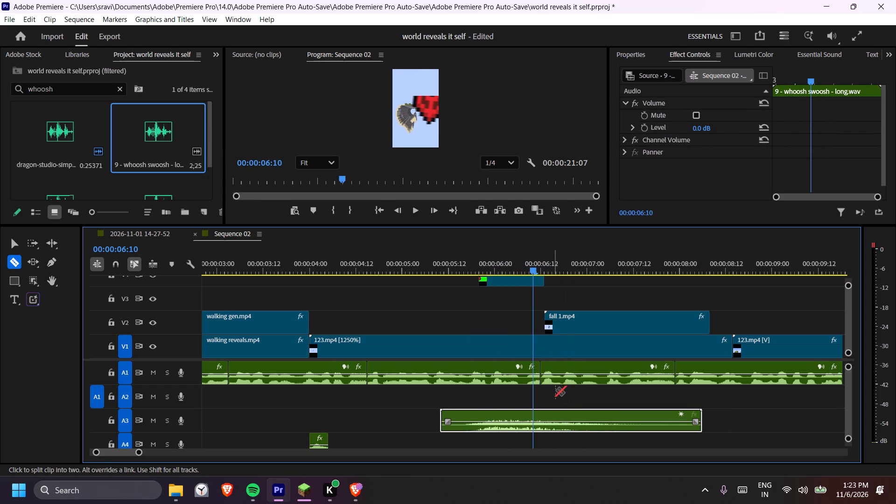
key("space")
key("space")
left_click(571, 420)
key("t")
left_click(617, 422)
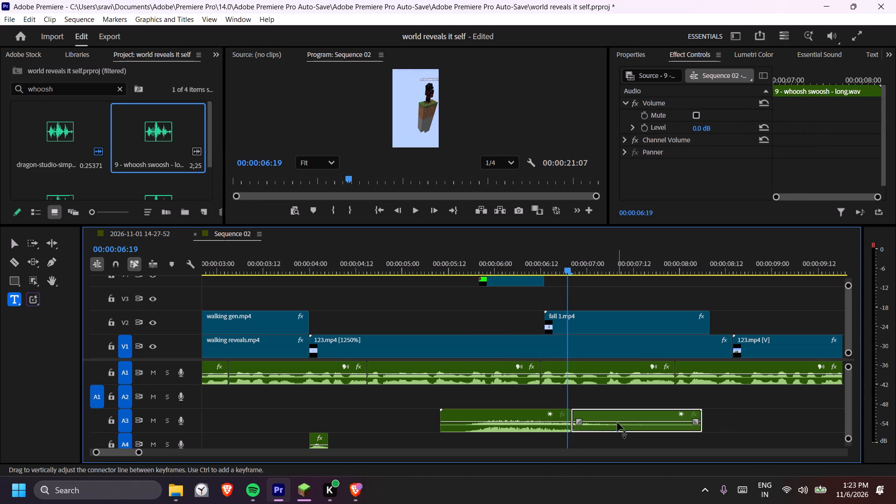
key("Delete")
key("space")
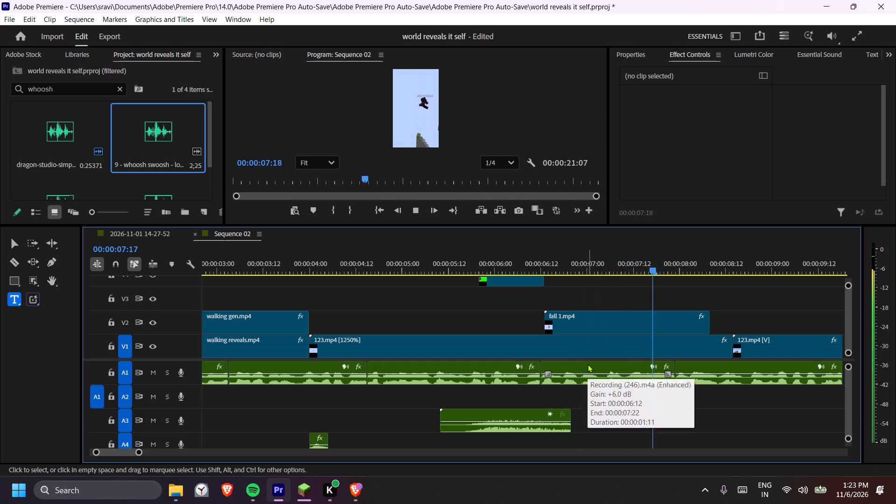
key("space")
Search the project for a damage sound and clear the search.
left_click(119, 90)
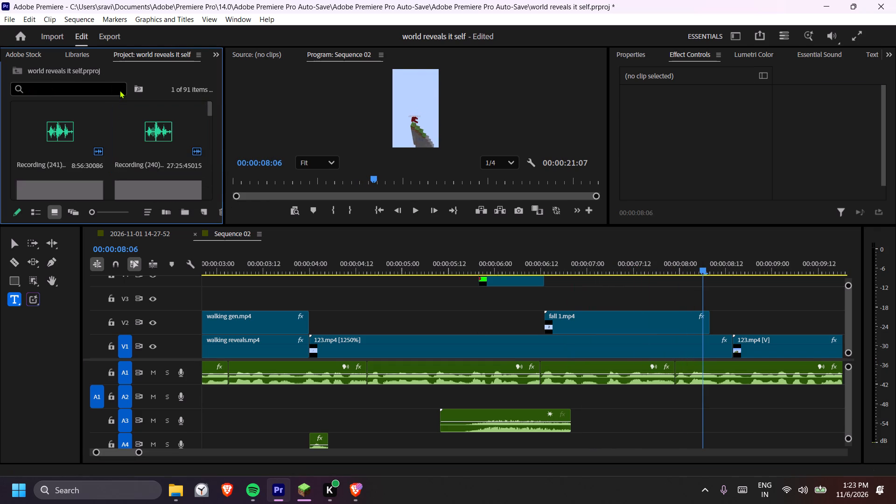
type("dama")
scroll(147, 134, "down", 2)
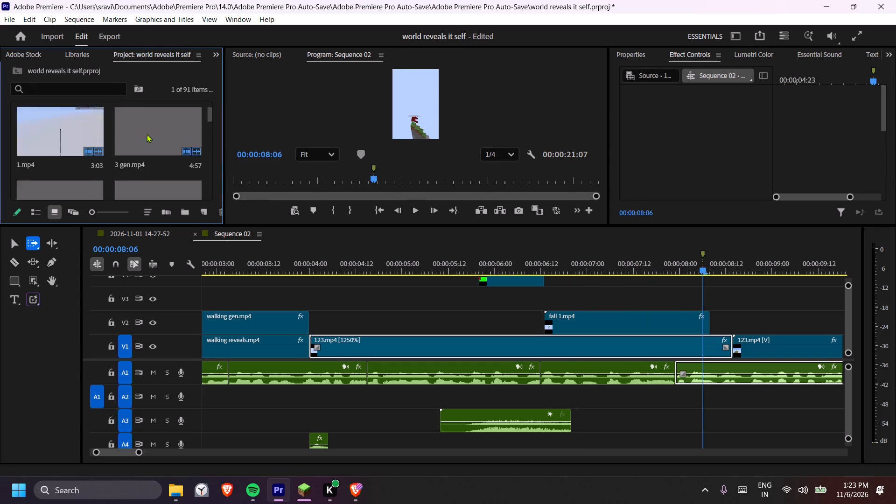
scroll(147, 134, "down", 2)
scroll(147, 134, "up", 5)
left_click(82, 87)
type("da")
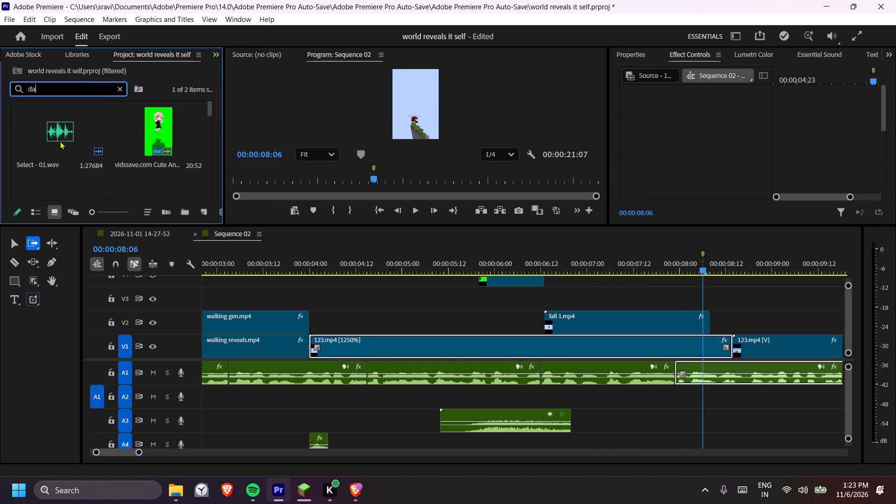
type("mage")
key("ctrl+a")
key("BackSpace")
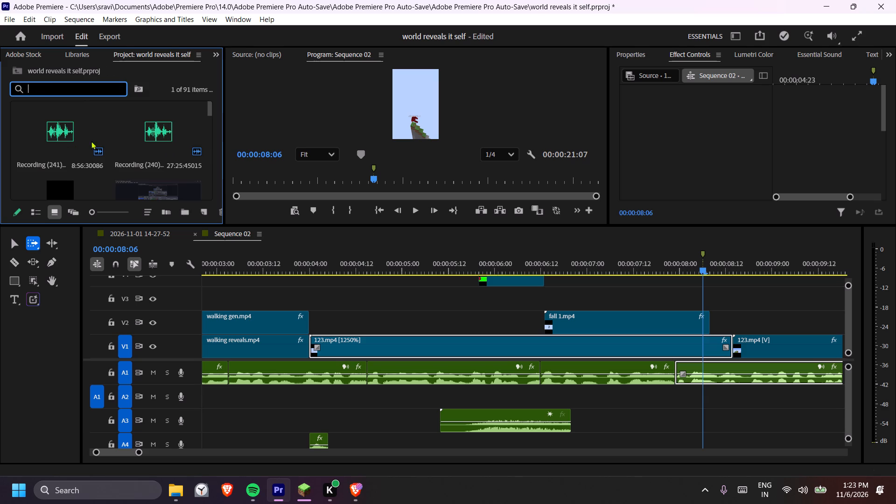
left_click(107, 233)
key("ctrl+s")
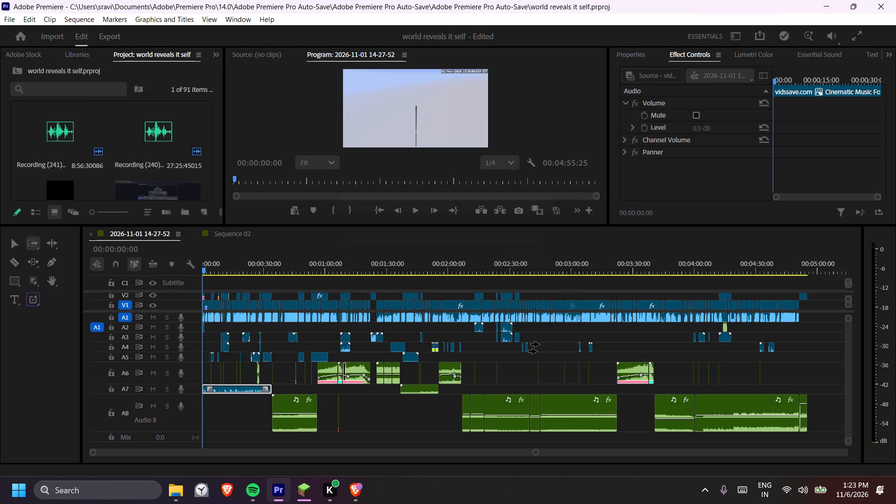
left_click(281, 269)
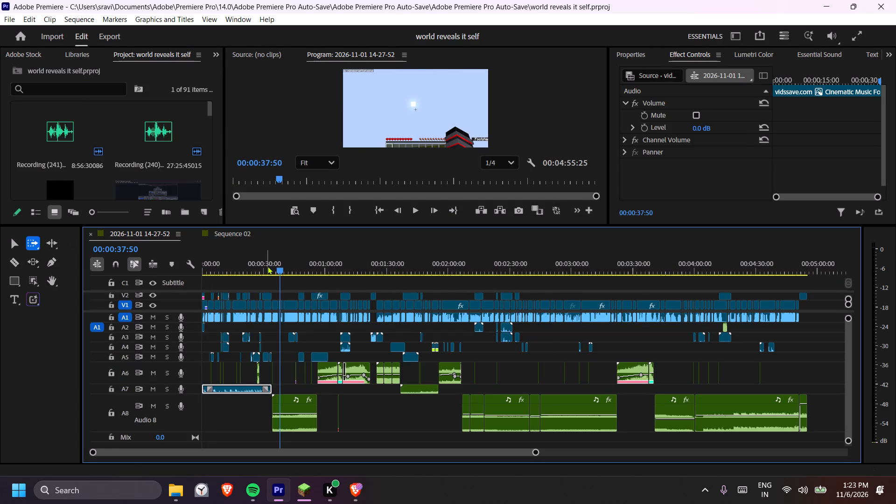
key("equal")
key("equal")
left_click_drag(389, 269, 619, 267)
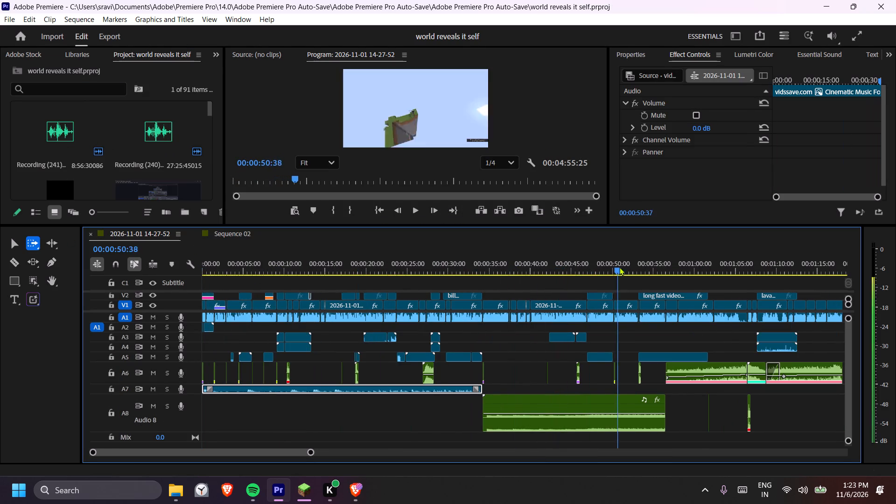
left_click_drag(619, 267, 787, 260)
scroll(637, 285, "down", 11)
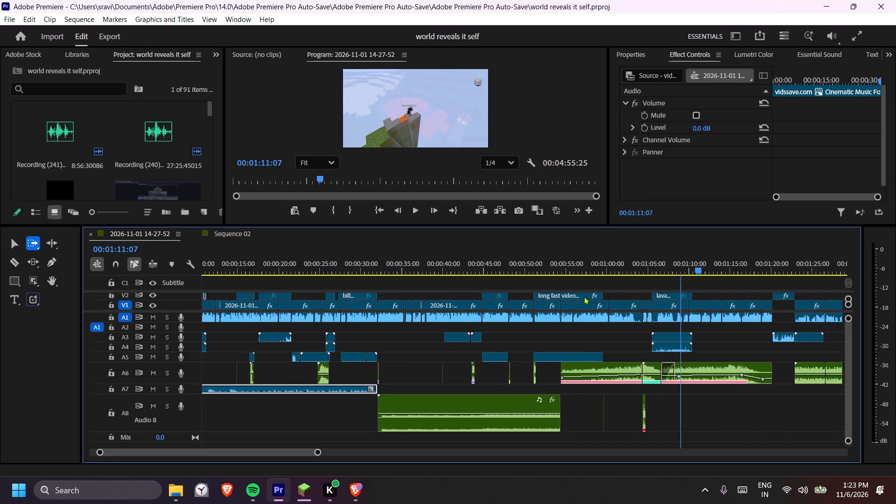
scroll(584, 296, "down", 1)
left_click_drag(579, 265, 203, 276)
scroll(395, 283, "up", 11)
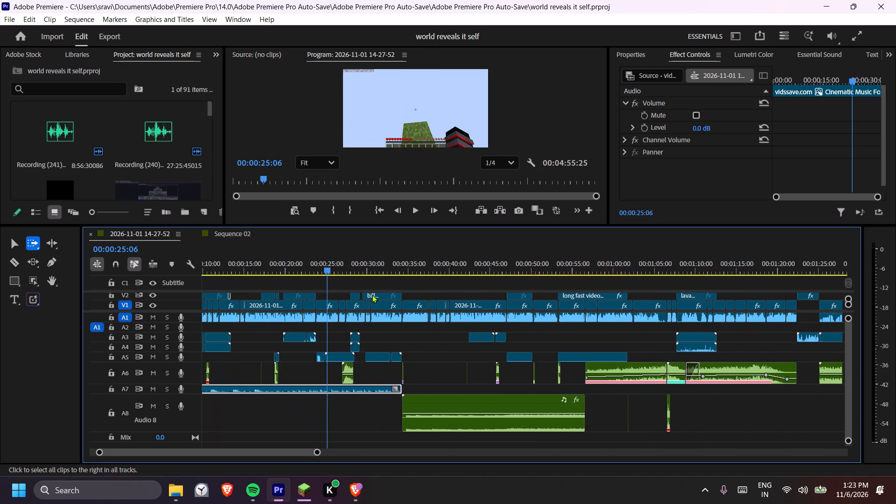
scroll(372, 294, "up", 3)
left_click_drag(404, 266, 337, 266)
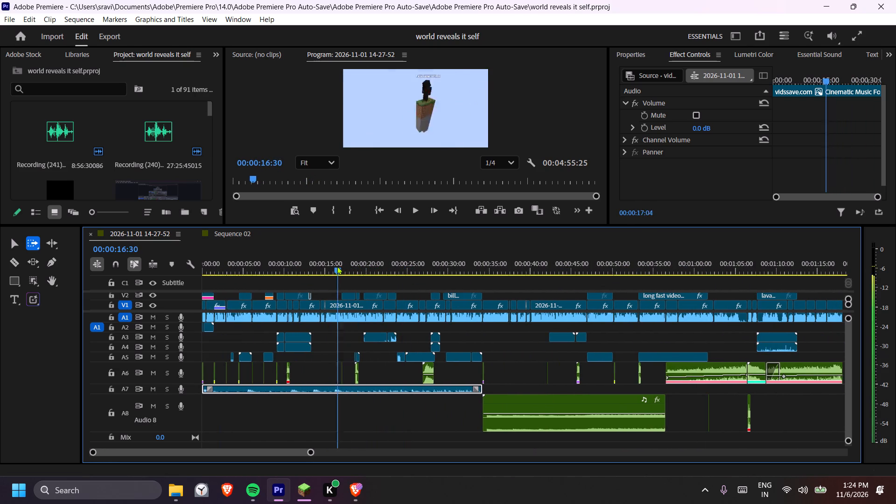
left_click_drag(337, 266, 290, 267)
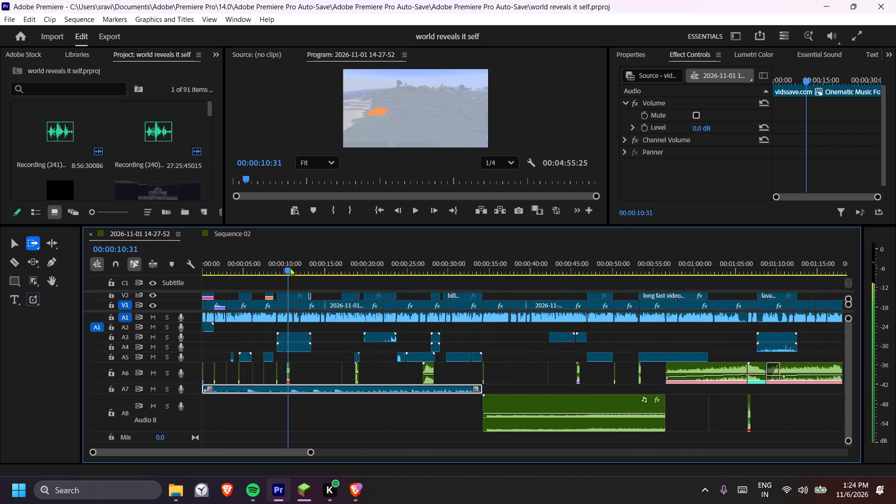
left_click_drag(290, 267, 355, 268)
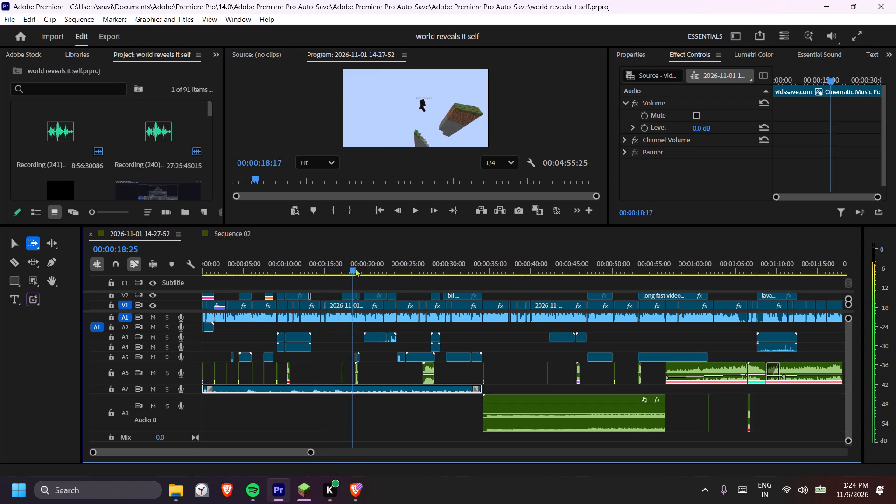
left_click_drag(355, 268, 359, 268)
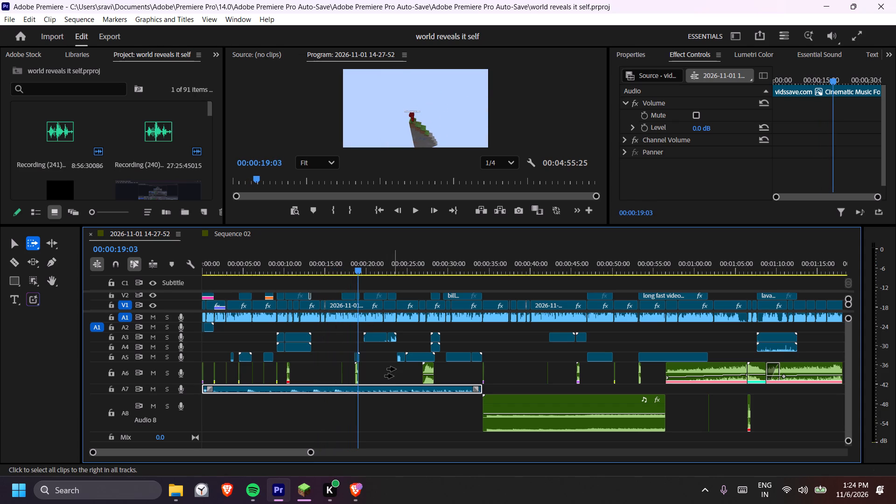
Copy the Minecraft hit sound near 00:00:18:38 on A6, paste it into Sequence 02 around 00:00:08:05 and play it back.
key("t")
left_click(387, 363)
type("==")
key("equal")
left_click(514, 356)
left_click(500, 258)
key("space")
key("space")
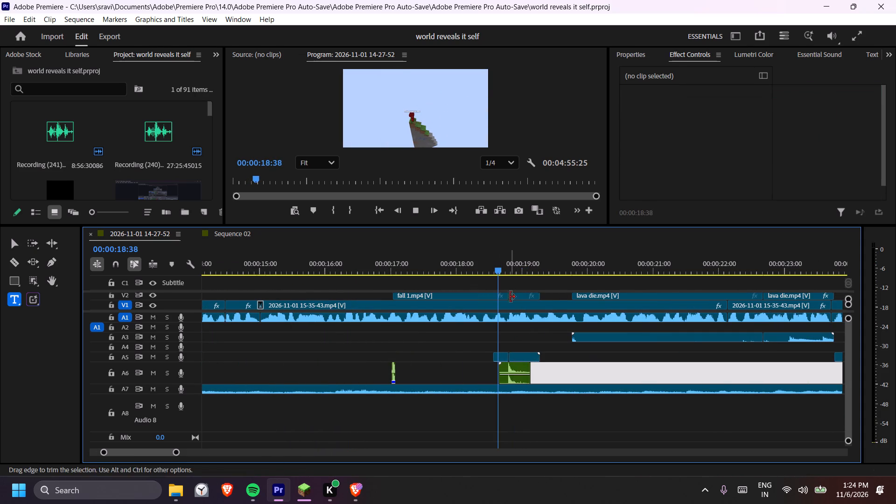
key("space")
key("space")
left_click(515, 378)
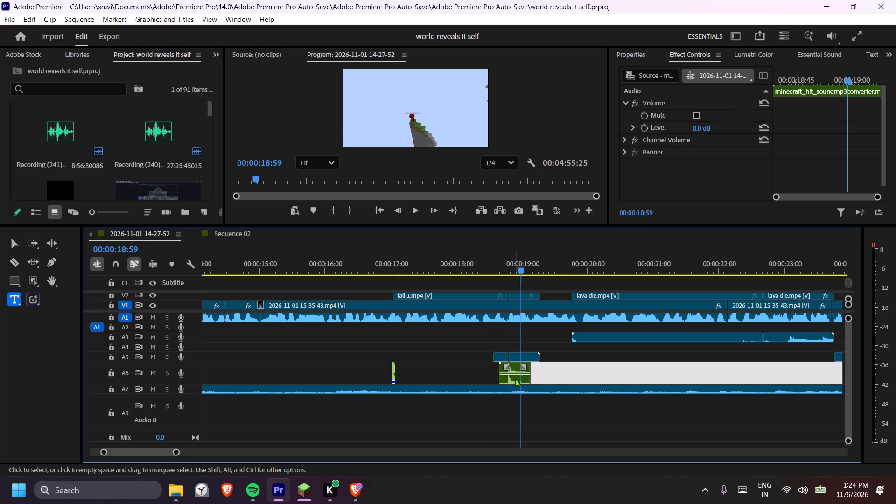
key("ctrl+c")
left_click(232, 233)
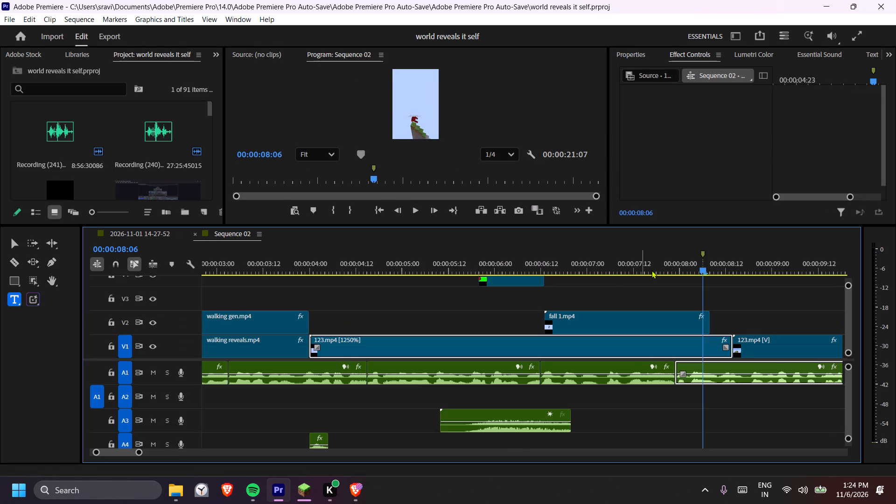
left_click_drag(699, 260, 700, 266)
key("ctrl+v")
left_click(681, 268)
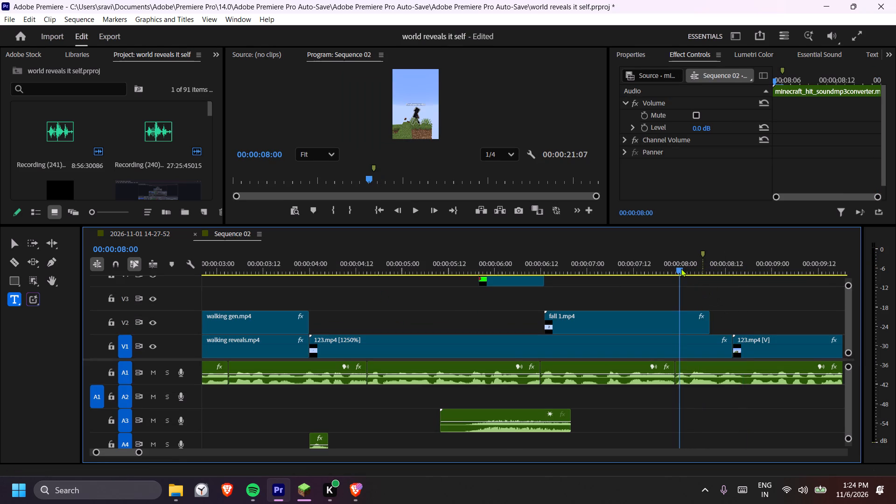
key("space")
key("space")
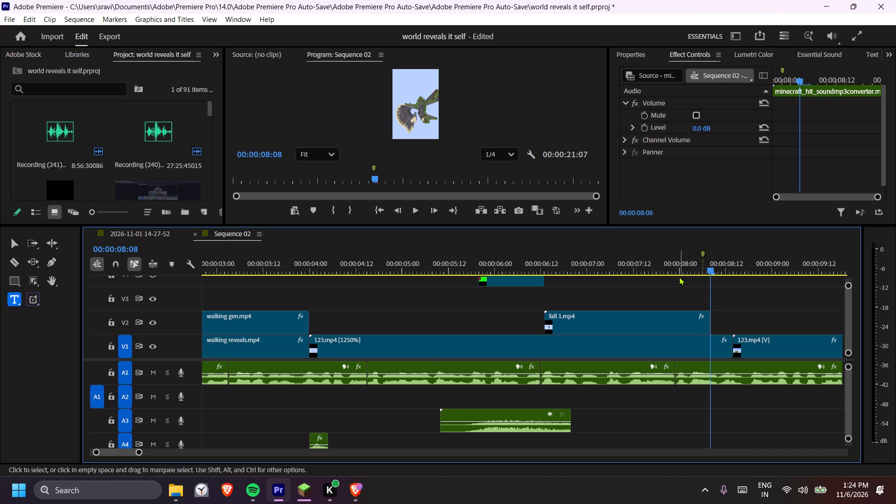
Move the Minecraft hit sound on A6 earlier to start around 00:00:08:03 and play back the end of the fall.
key("minus")
key("minus")
key("equal")
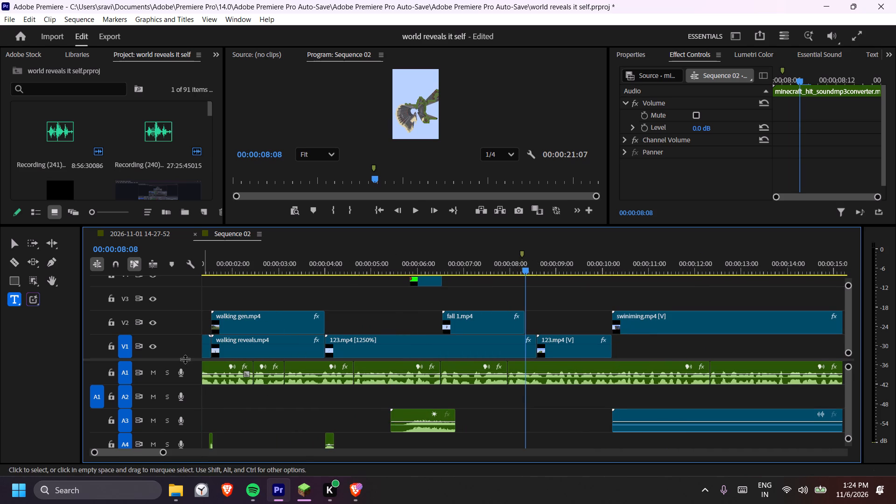
left_click_drag(185, 359, 192, 290)
key("equal")
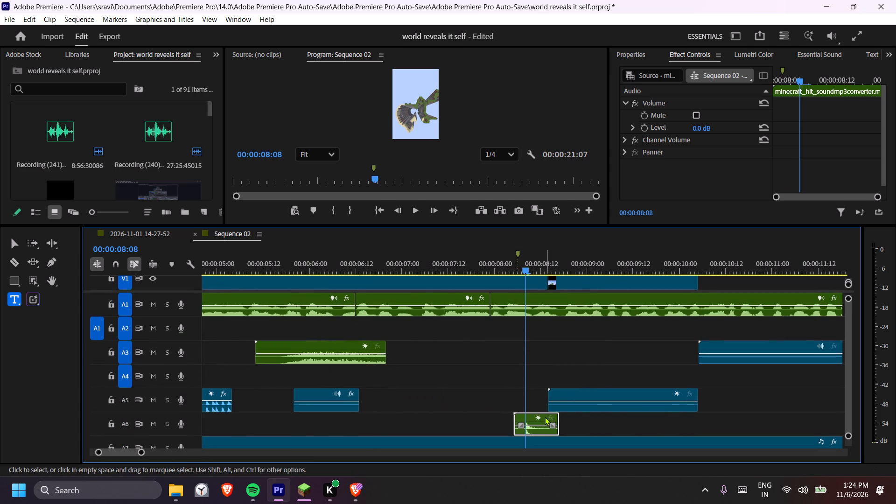
left_click_drag(545, 417, 536, 420)
left_click(474, 257)
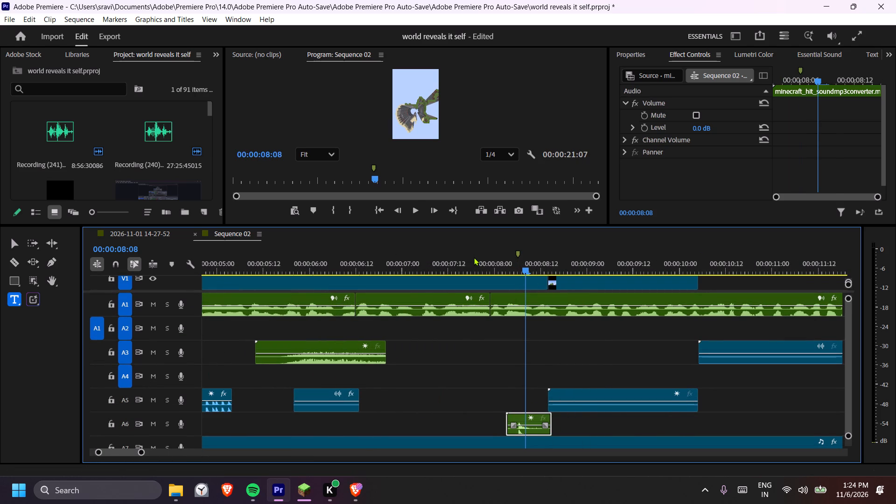
key("space")
left_click(474, 257)
key("space")
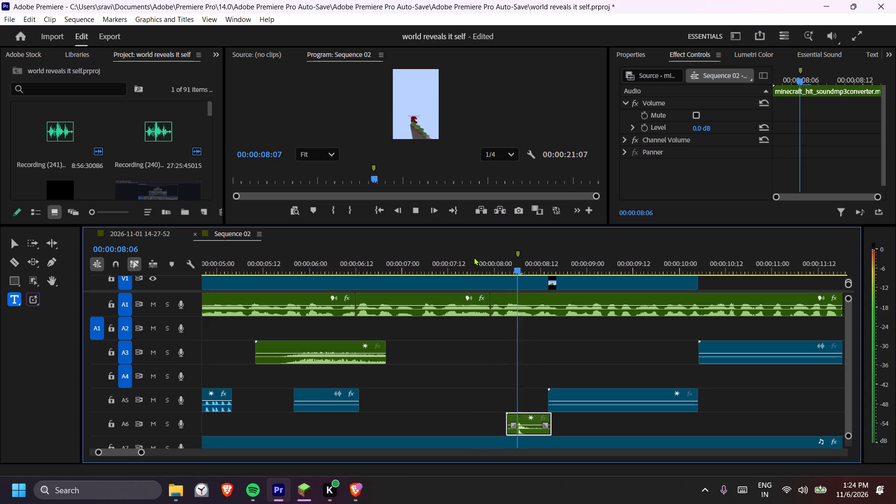
key("space")
left_click(534, 421)
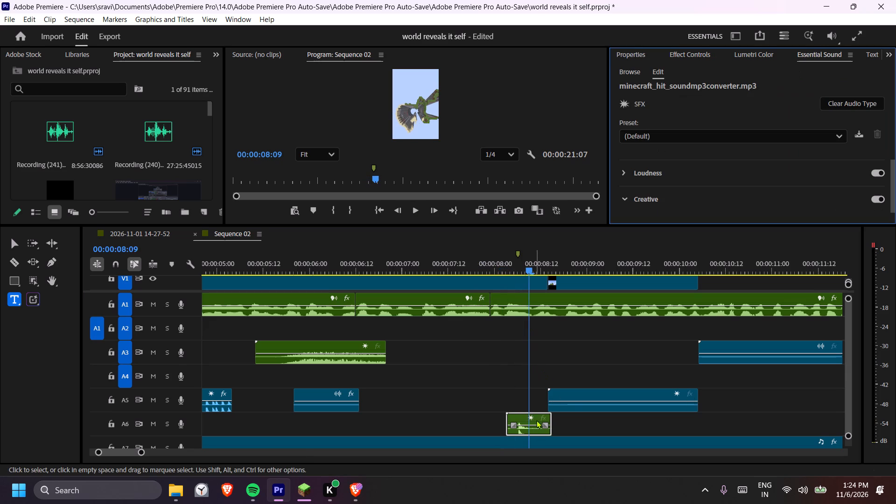
left_click(538, 419)
left_click(483, 254)
key("space")
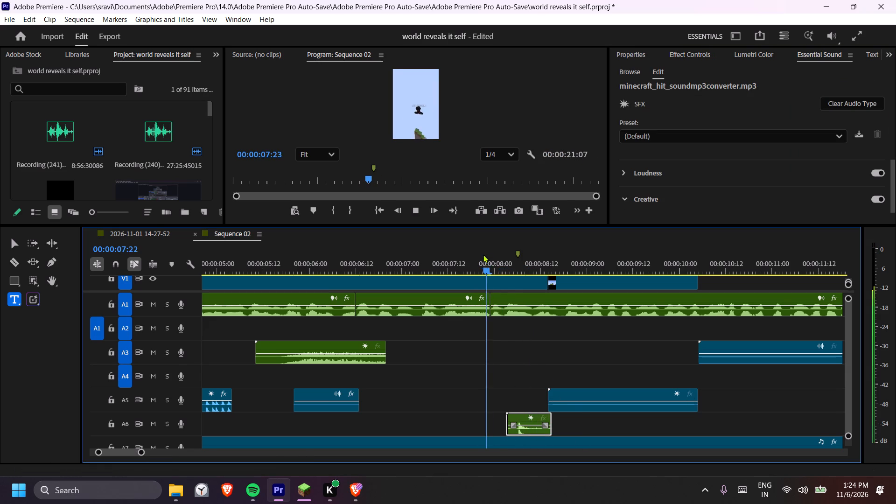
key("space")
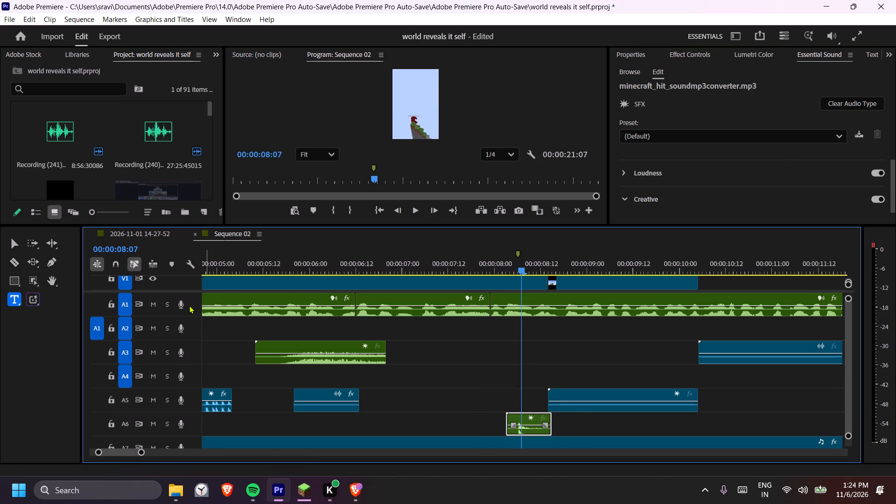
left_click_drag(189, 291, 202, 375)
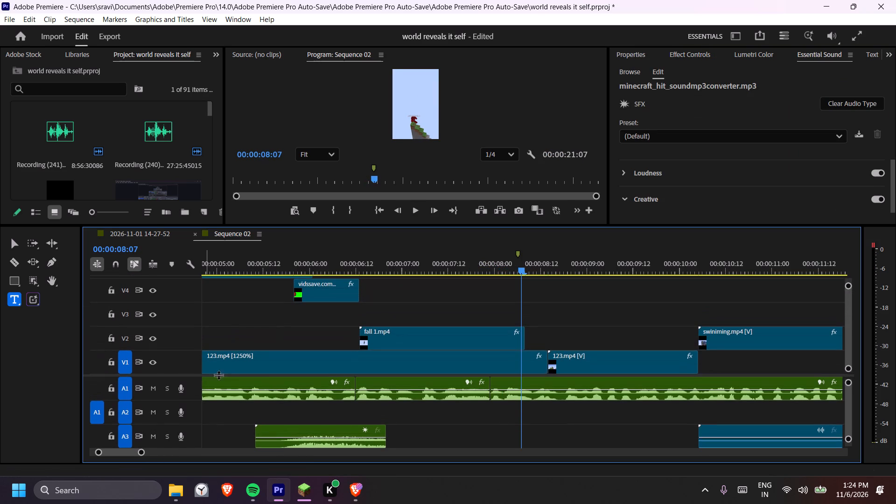
key("space")
key("space")
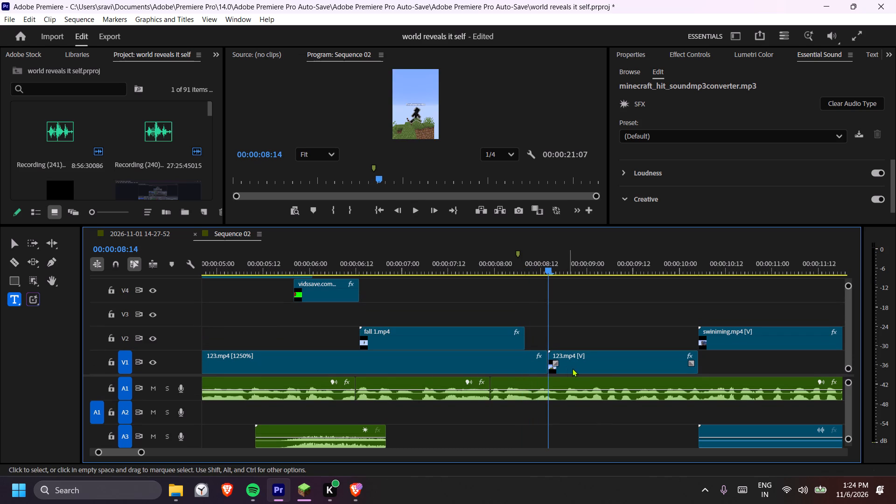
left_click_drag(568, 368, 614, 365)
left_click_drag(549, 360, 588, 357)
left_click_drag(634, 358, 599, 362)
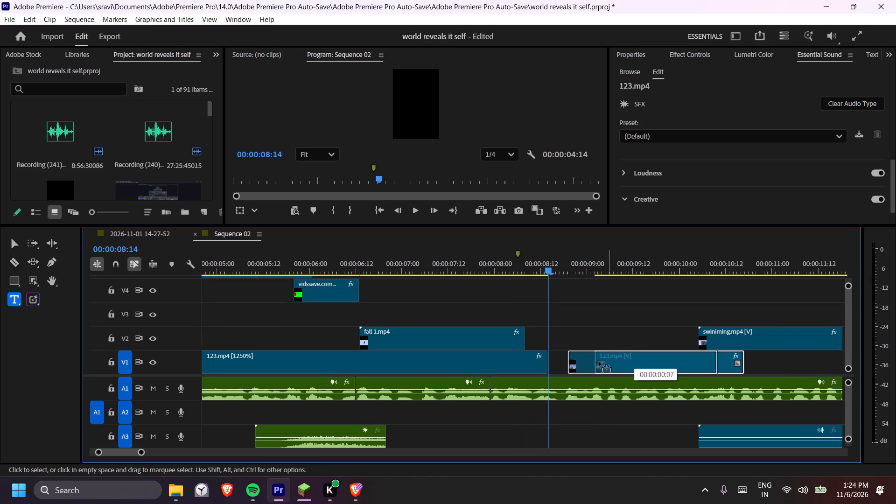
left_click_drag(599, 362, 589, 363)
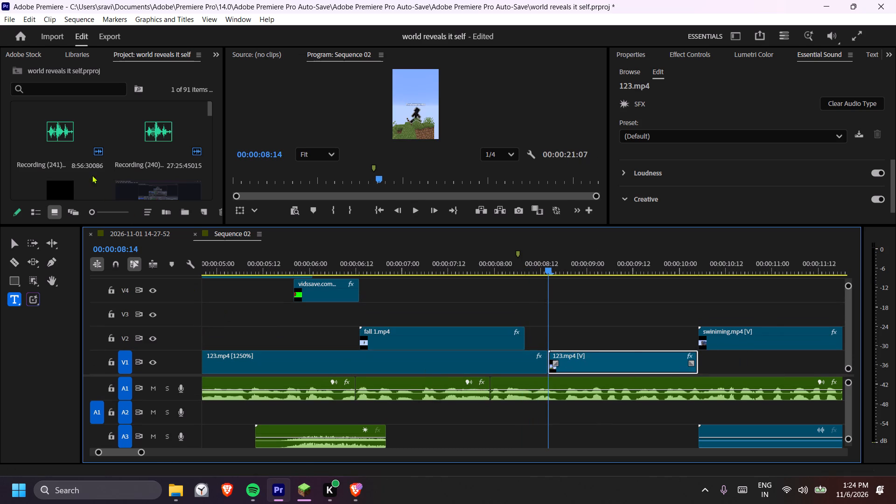
Find the "Select - 01.wav" sound and place it on A2 at 00:00:08:14, aligned with the start of the second 123.mp4 clip.
left_click(108, 89)
type("select")
left_click_drag(63, 157, 508, 394)
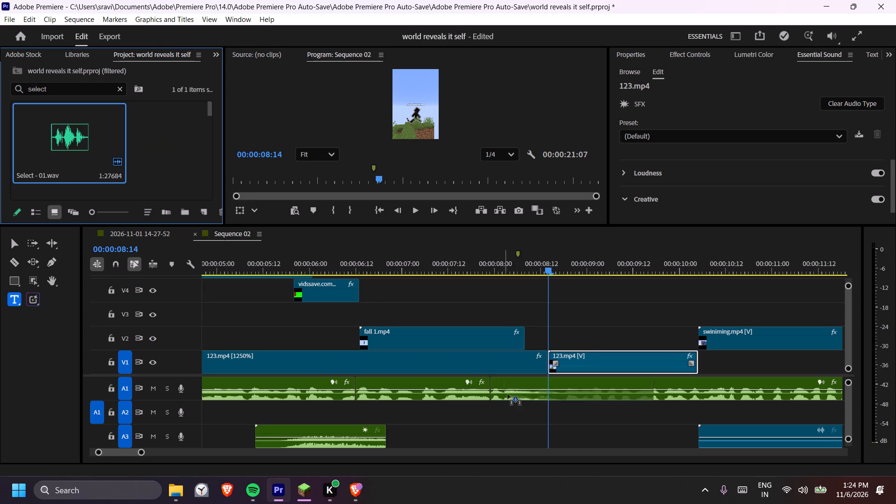
left_click_drag(508, 394, 551, 413)
key("space")
key("space")
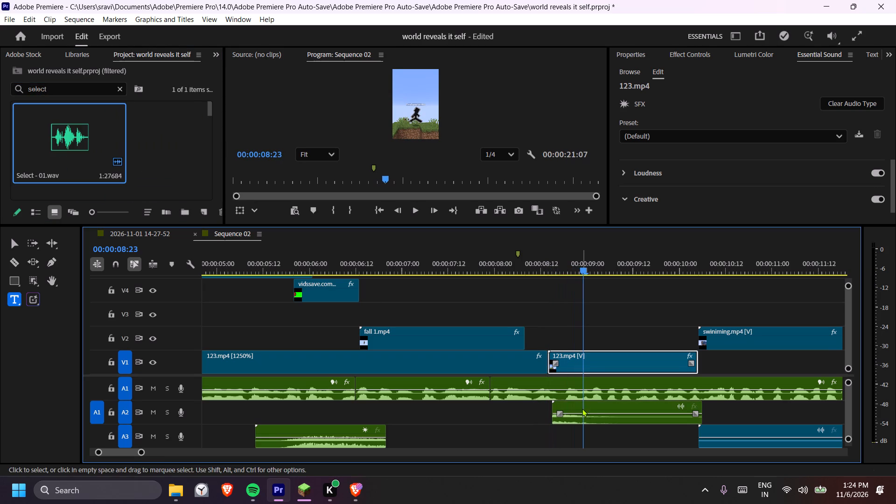
left_click_drag(593, 411, 588, 413)
left_click_drag(604, 407, 599, 406)
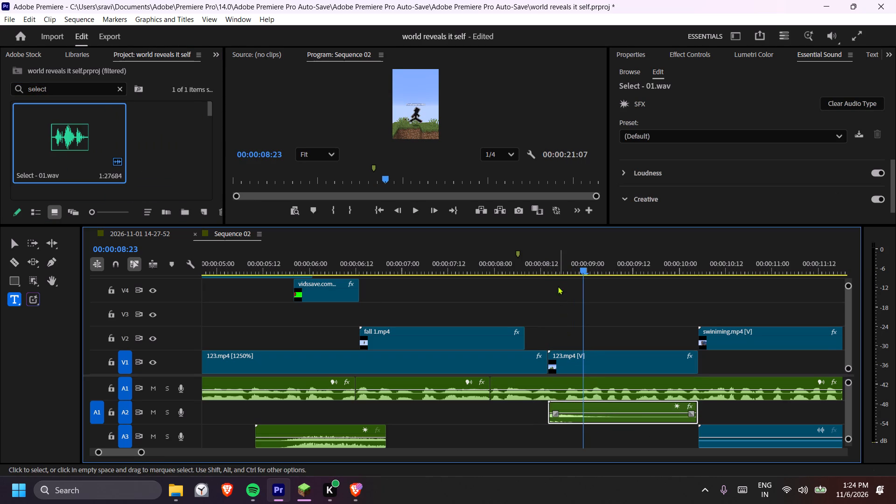
Play back the second 123.mp4 clip and the opening ten seconds of Sequence 02 to check the sound effects.
left_click(544, 264)
key("space")
key("space")
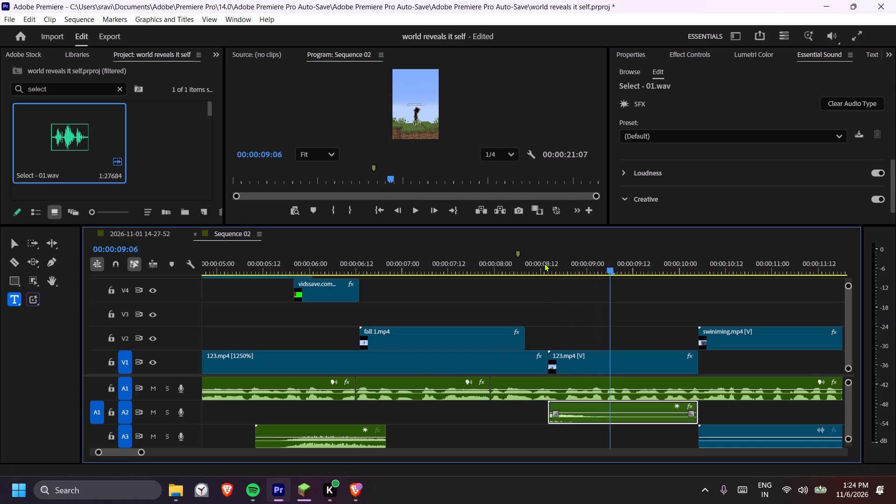
left_click(516, 293)
type("--")
key("minus")
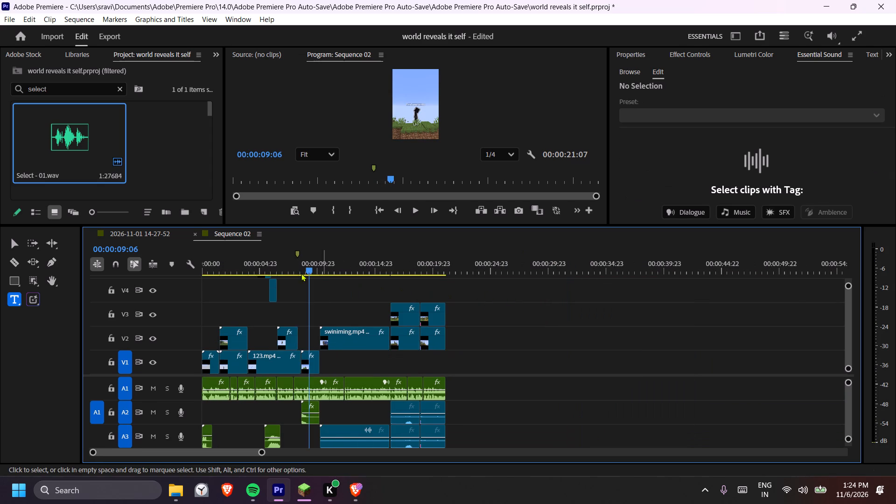
left_click_drag(220, 262, 167, 266)
key("space")
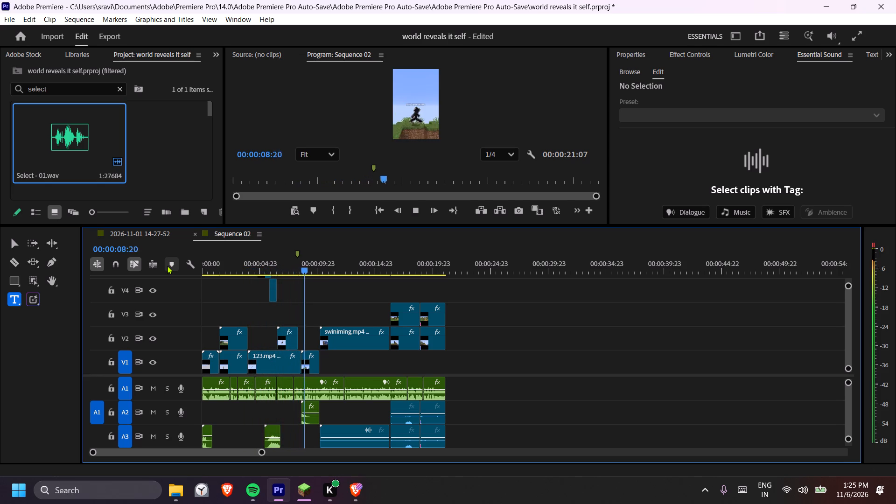
key("space")
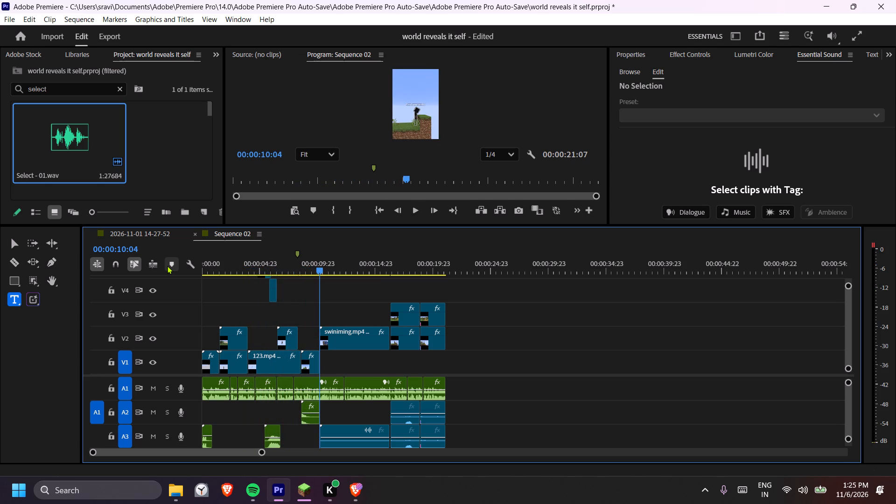
key("space")
key("space")
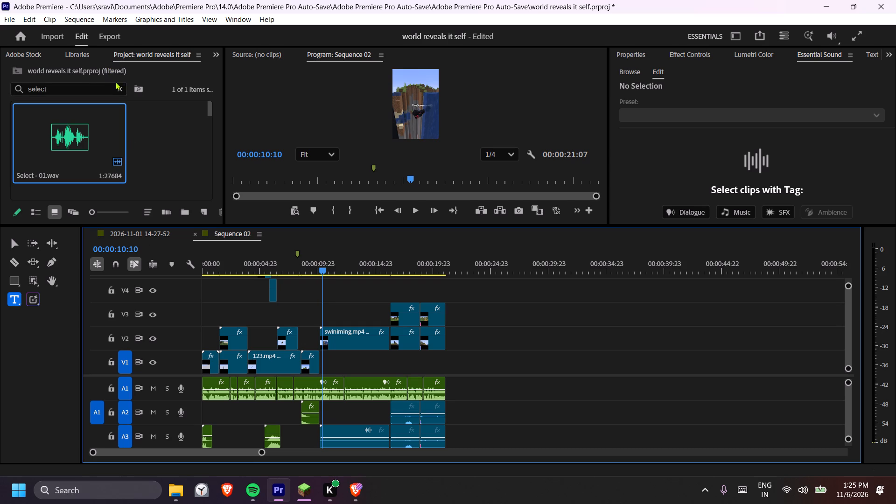
Clear the media search and look through the project's items for a sound effect for the swiniming.mp4 scene.
left_click(118, 85)
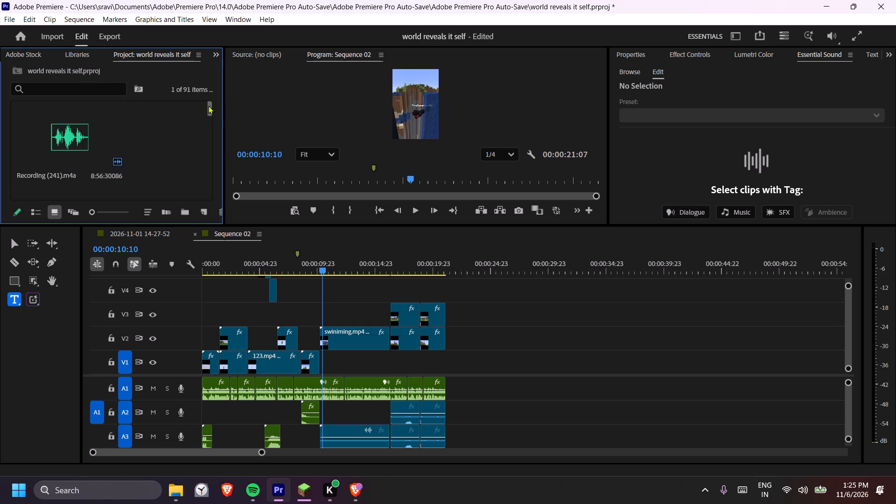
left_click_drag(210, 109, 209, 176)
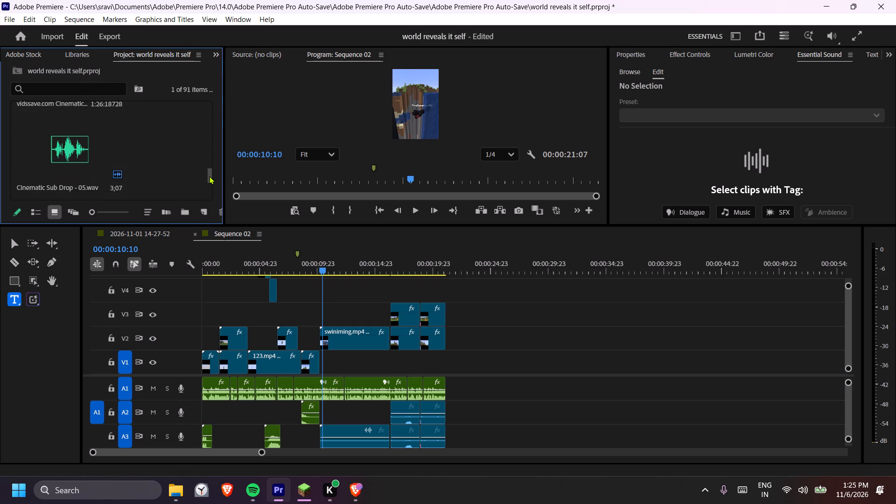
left_click_drag(209, 176, 208, 171)
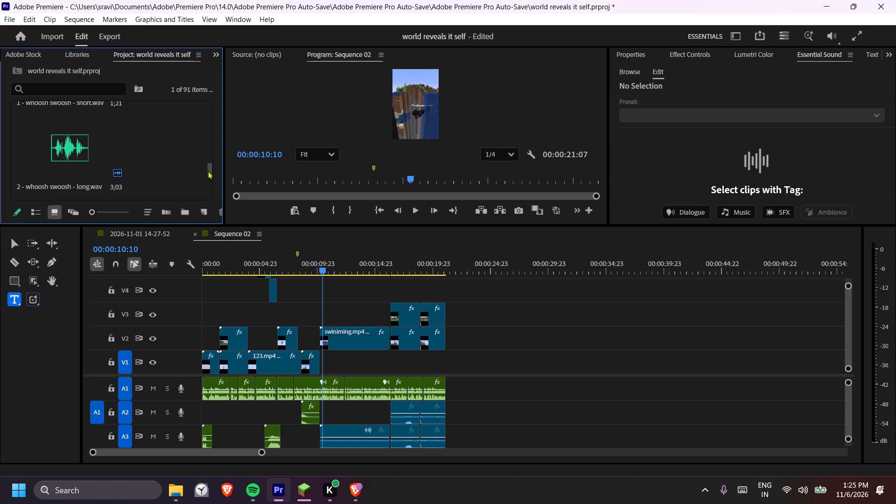
left_click_drag(208, 171, 208, 172)
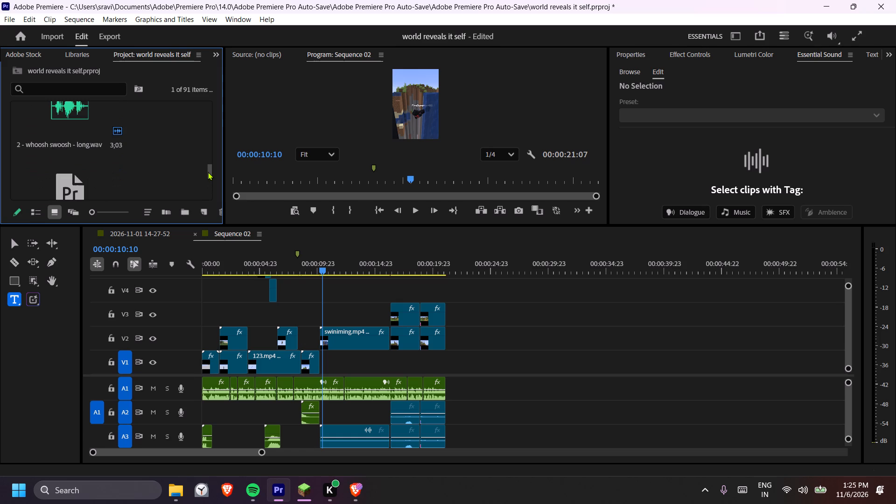
left_click_drag(208, 172, 208, 170)
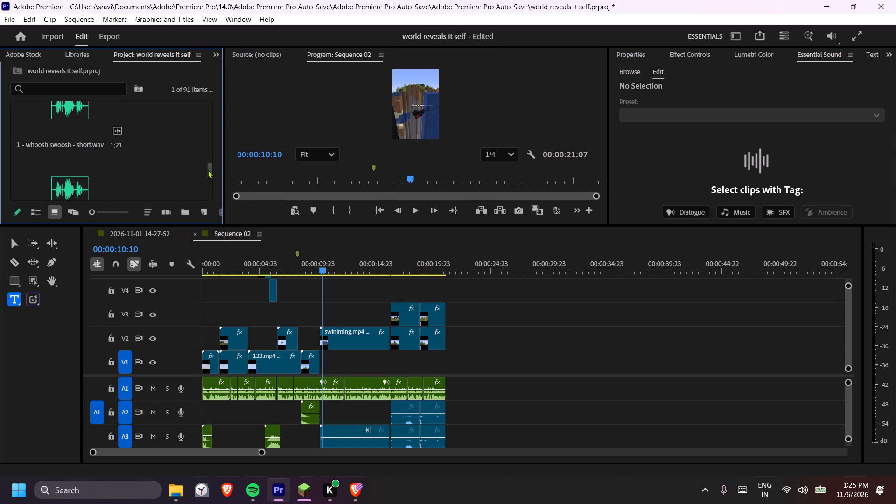
left_click_drag(208, 170, 208, 176)
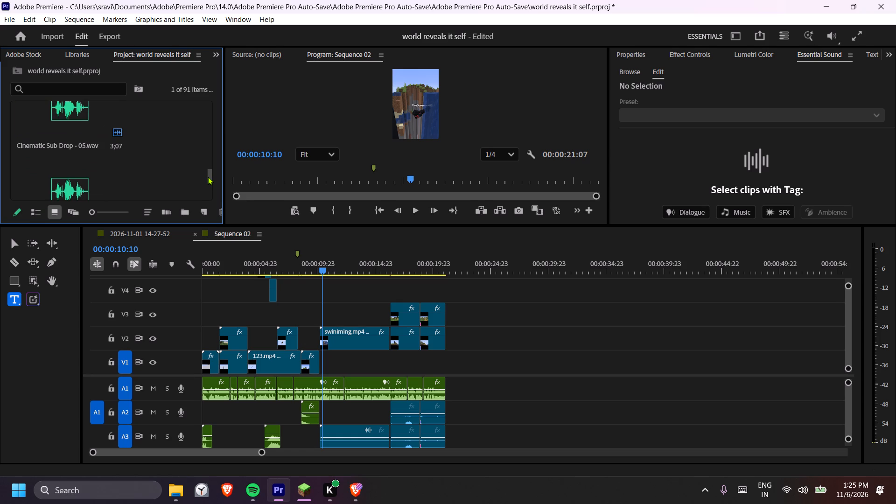
left_click_drag(208, 176, 208, 178)
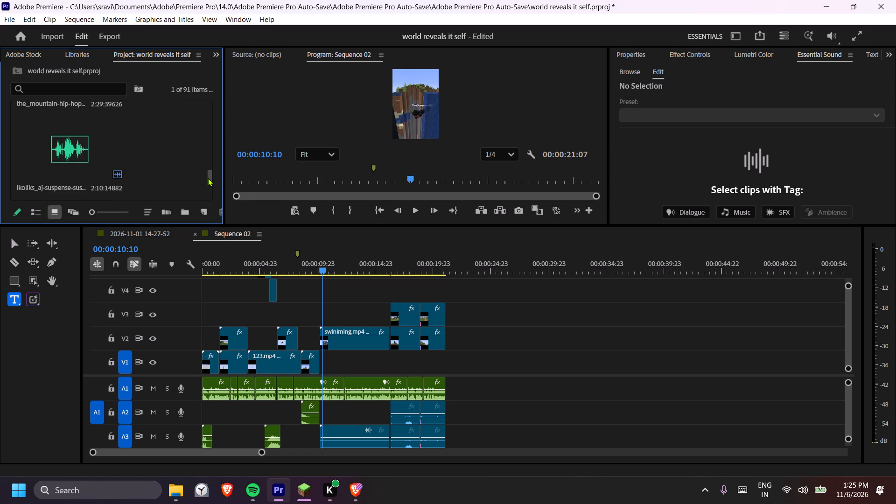
left_click_drag(208, 178, 208, 182)
left_click_drag(208, 182, 209, 182)
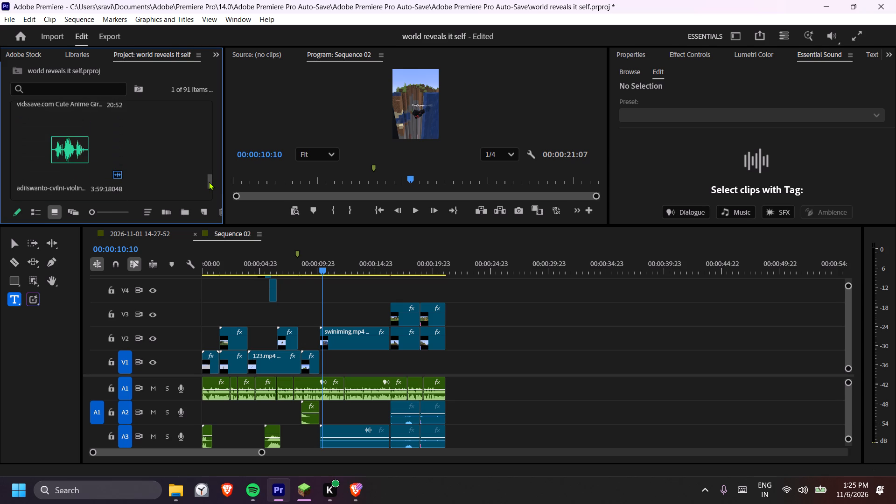
left_click_drag(209, 182, 209, 185)
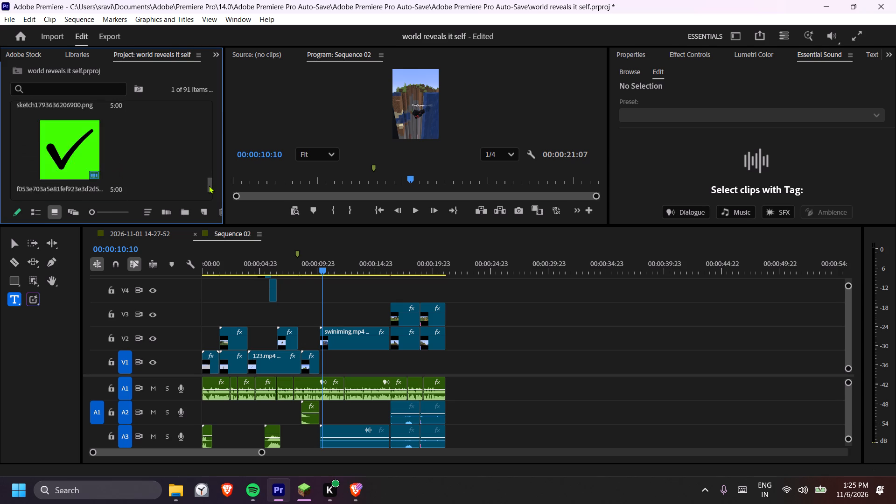
left_click_drag(209, 185, 209, 188)
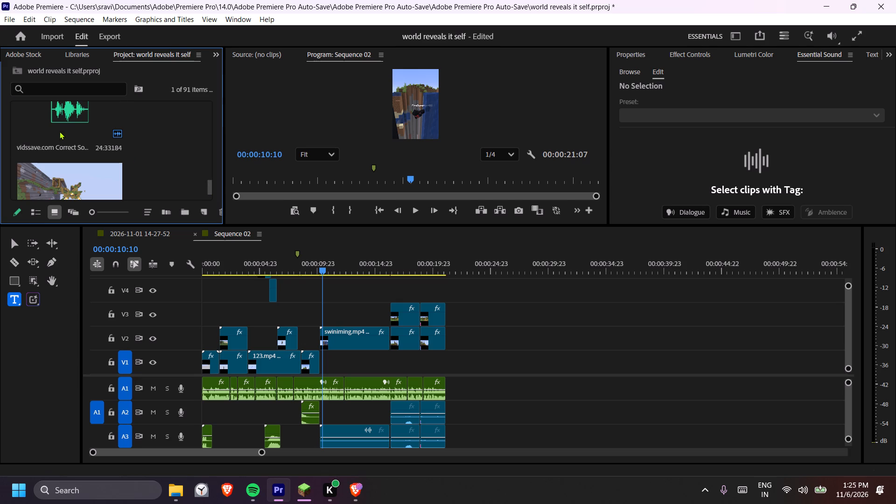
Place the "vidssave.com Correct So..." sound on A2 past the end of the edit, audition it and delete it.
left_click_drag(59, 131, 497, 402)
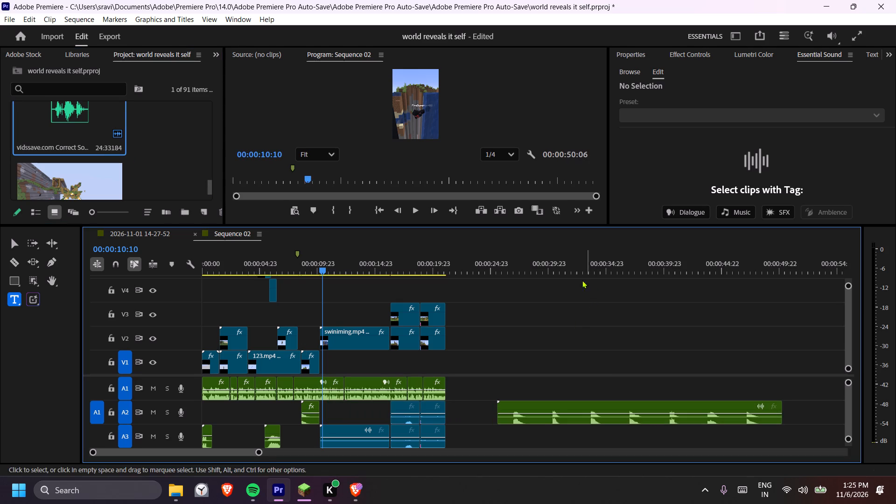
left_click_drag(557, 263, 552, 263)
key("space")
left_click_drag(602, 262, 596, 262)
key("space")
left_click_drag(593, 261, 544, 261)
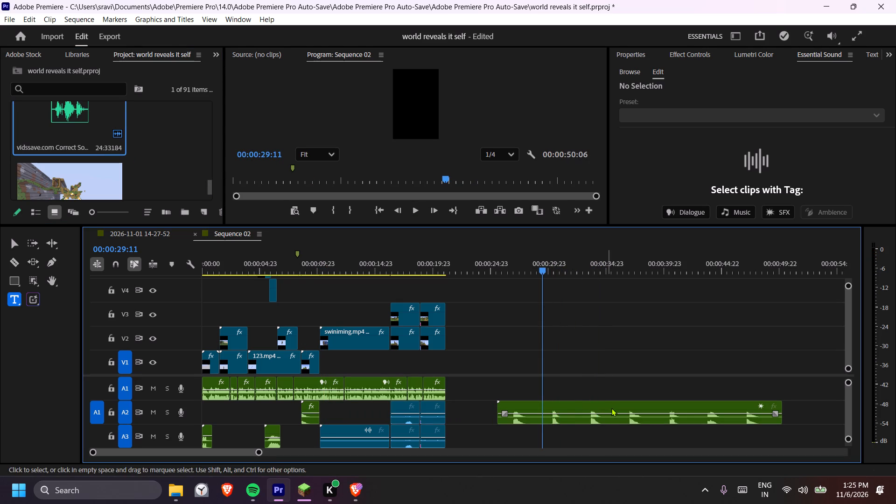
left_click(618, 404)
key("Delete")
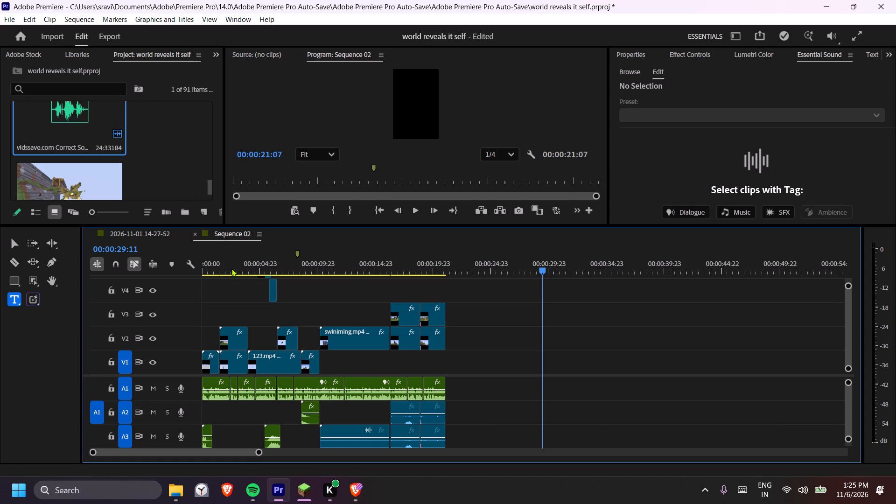
Search the project media for "whoosh" and place the dragon-studio simple whoosh on A2 around 00:00:14:15.
left_click(96, 90)
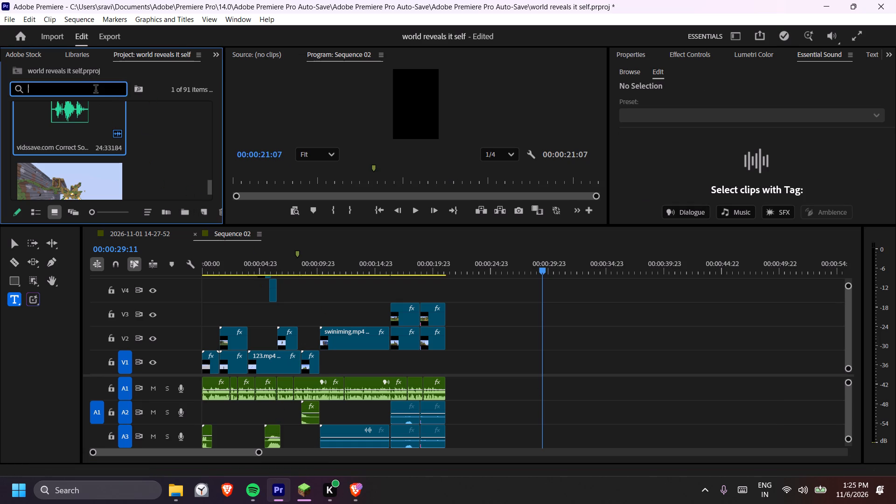
type("whoo")
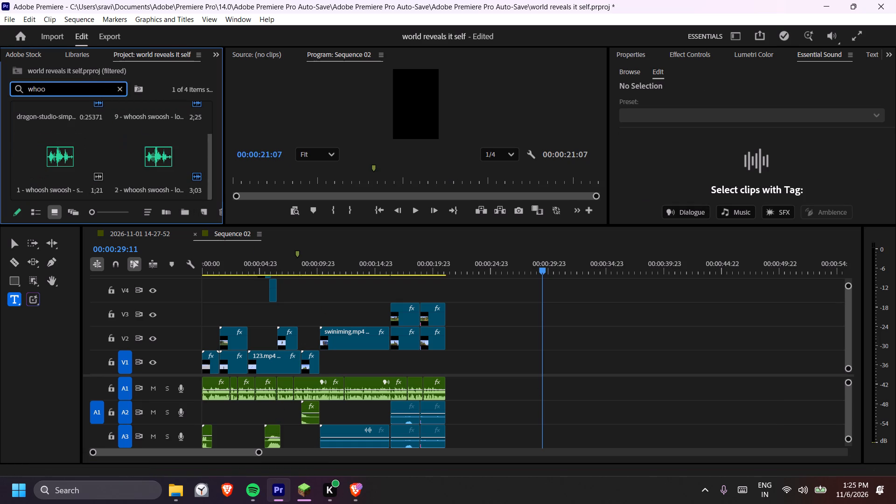
type("sh")
scroll(85, 150, "up", 6)
left_click_drag(61, 139, 87, 147)
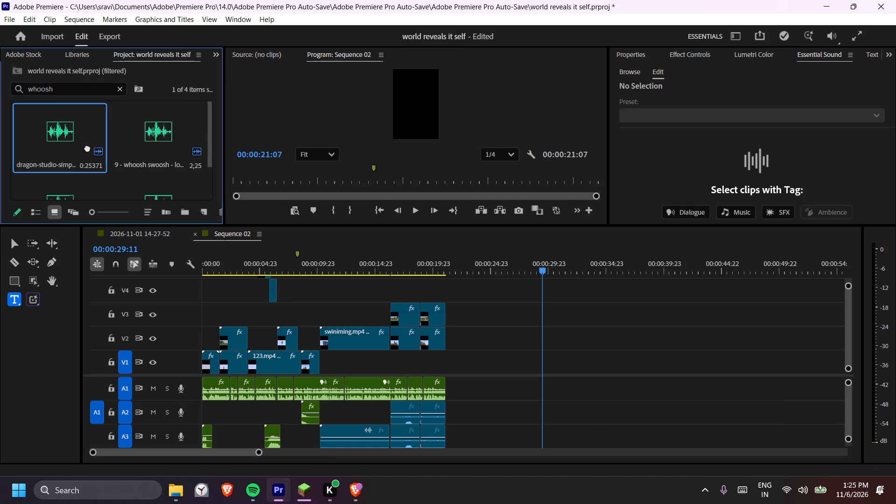
left_click_drag(87, 147, 371, 420)
Play back the cut from 123.mp4 to swiniming.mp4 around 00:00:10:02 several times to judge the whoosh's timing.
left_click(320, 240)
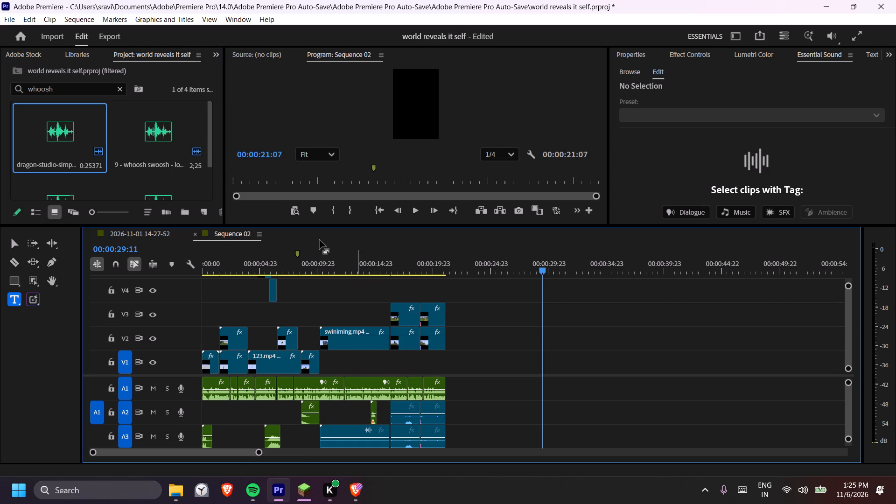
key("space")
left_click(320, 240)
key("space")
left_click(326, 245)
left_click(325, 256)
key("space")
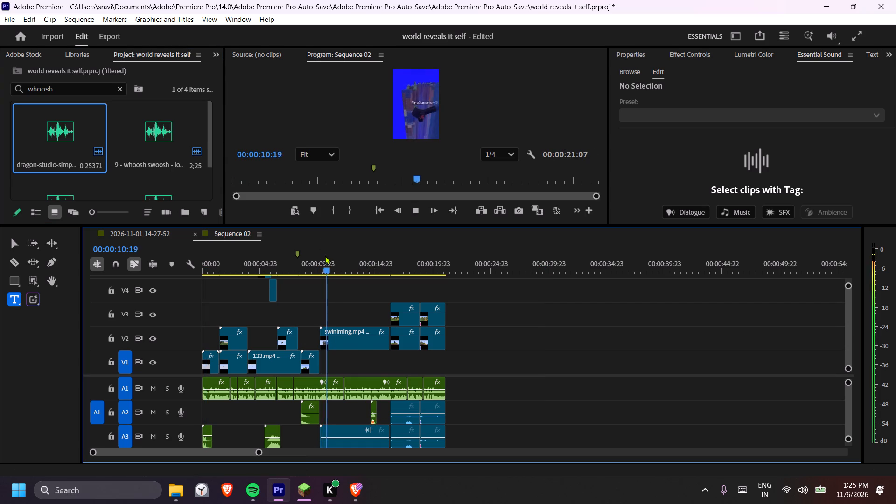
left_click(320, 257)
key("space")
key("space")
left_click(320, 257)
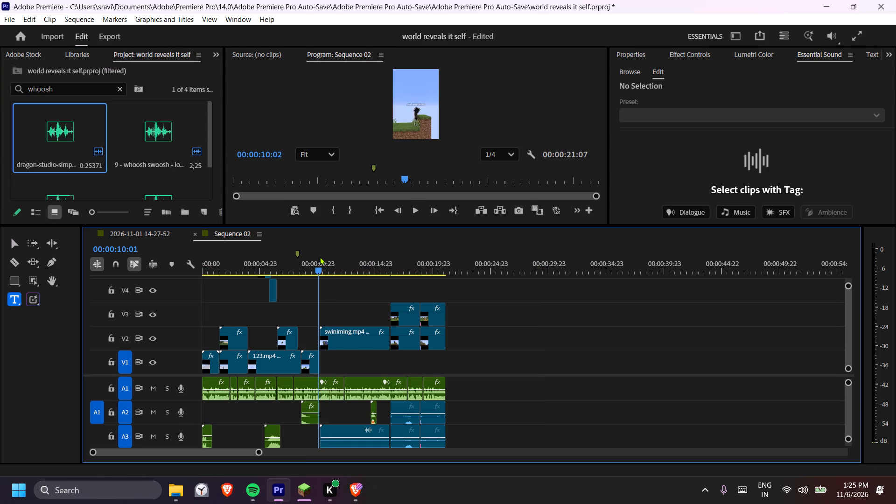
key("space")
key("space")
Move the whoosh on A2 earlier to around 00:00:10:02, over the cut into swiniming.mp4, and play back from there.
key("equal")
key("equal")
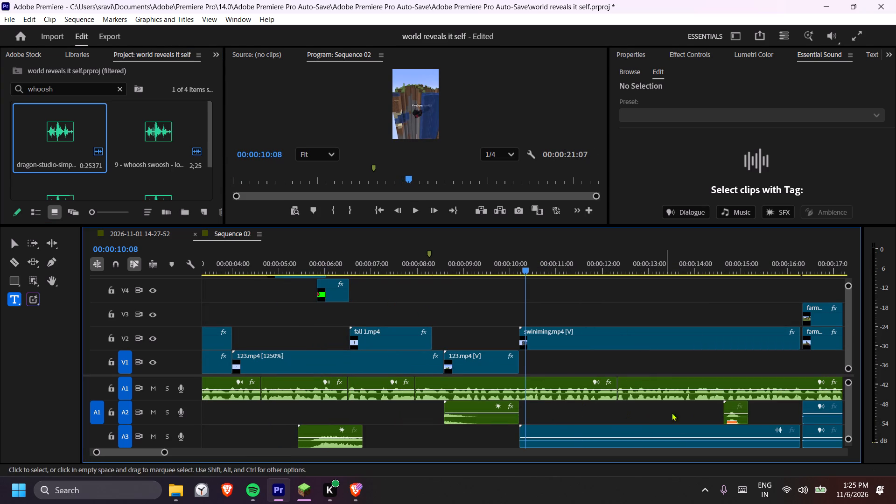
left_click_drag(740, 409, 529, 411)
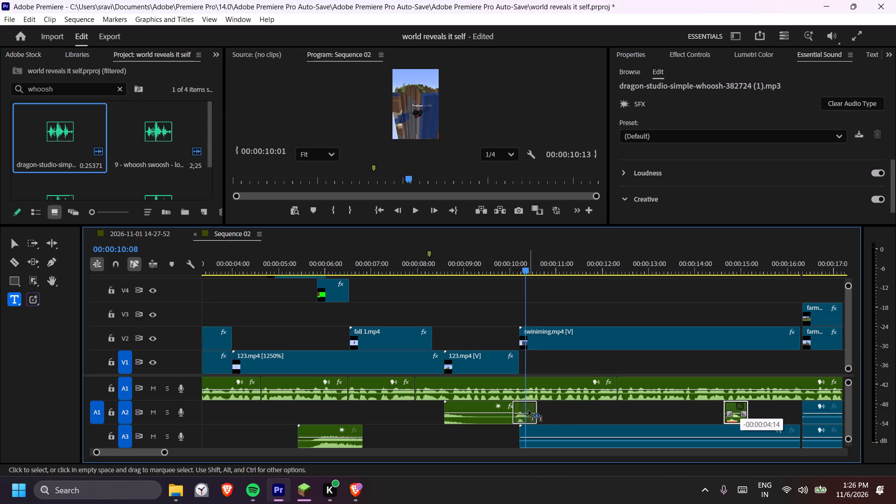
left_click_drag(529, 411, 529, 411)
left_click(521, 413)
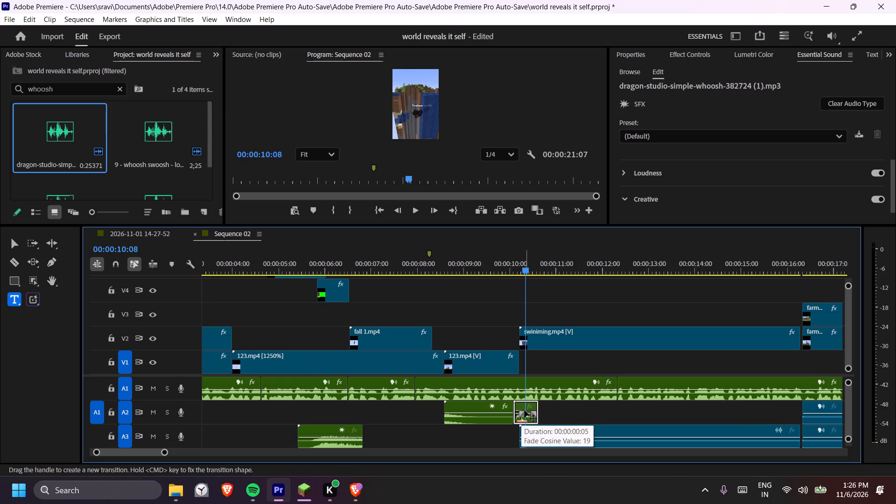
key("ctrl+z")
left_click(528, 414)
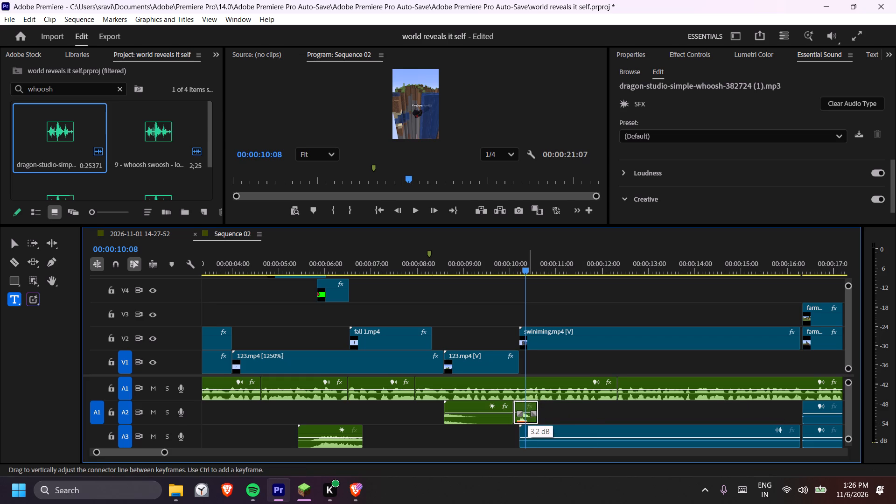
left_click(505, 262)
key("space")
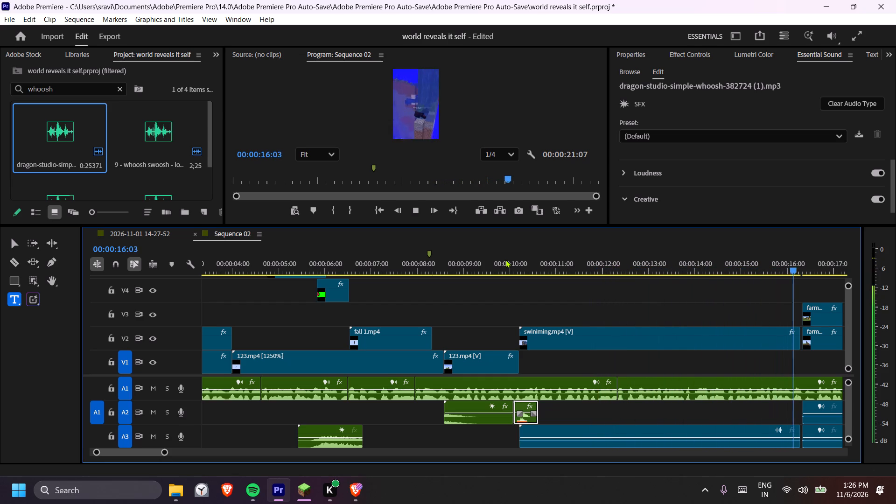
key("space")
Duplicate the whoosh onto A5 around 00:00:16:02, over the cut from swiniming.mp4 to farm non gen.mp4, and play it back.
scroll(621, 332, "down", 8)
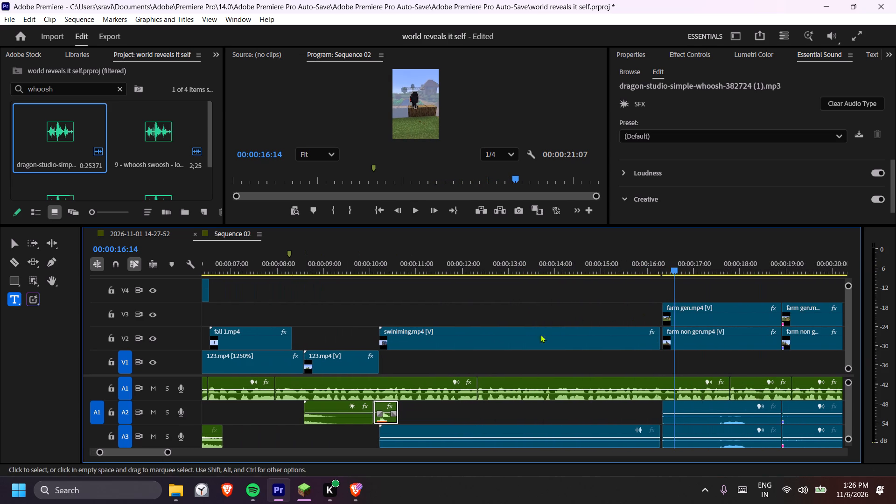
left_click_drag(182, 376, 191, 326)
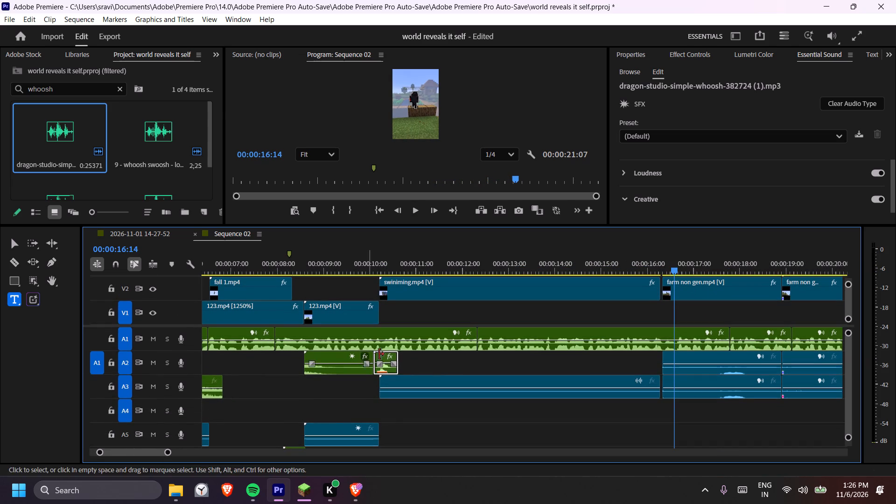
key("ctrl+d")
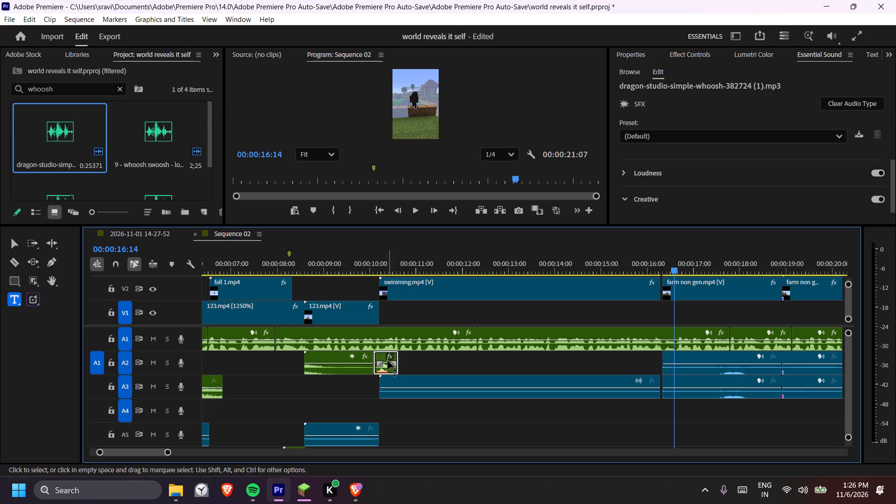
left_click(385, 361)
left_click_drag(385, 358, 647, 424, "alt")
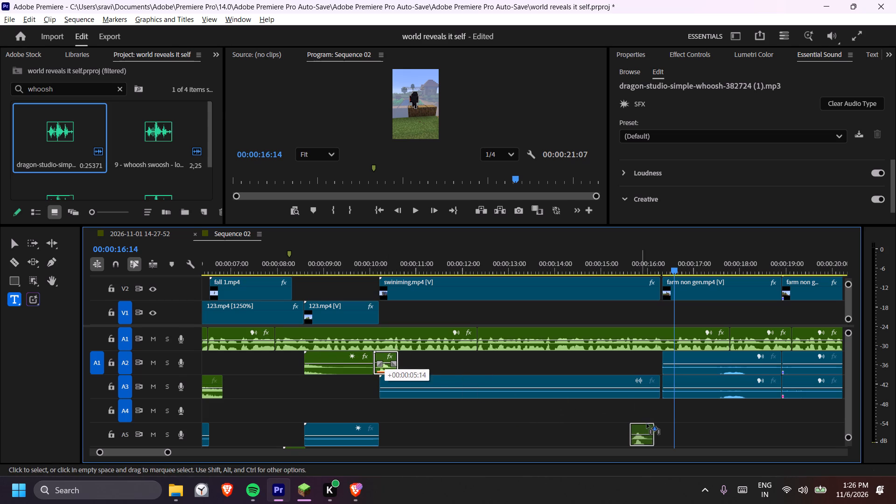
left_click_drag(647, 424, 663, 423, "alt")
left_click(634, 264)
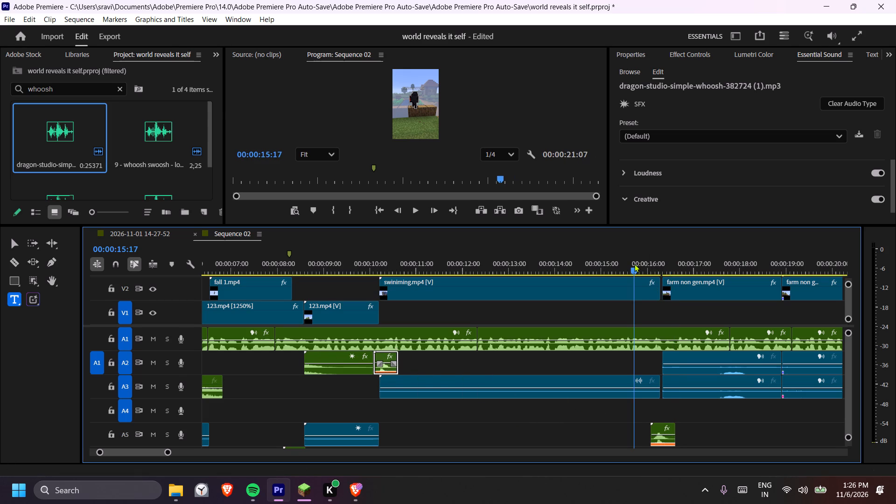
key("space")
scroll(542, 340, "down", 5)
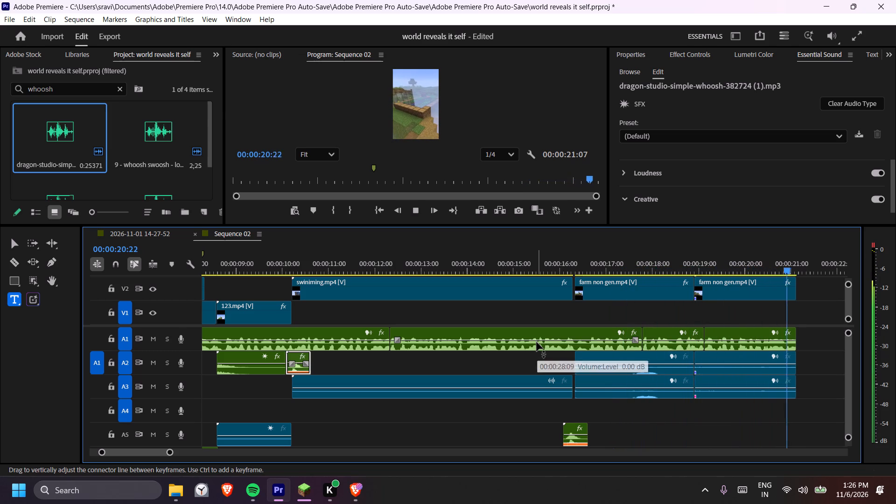
Stop playback and save the project.
key("space")
key("ctrl+s")
Split the cinematic music clip on A7 just after the cut into swiniming.mp4, and select its second part.
left_click(640, 418)
key("minus")
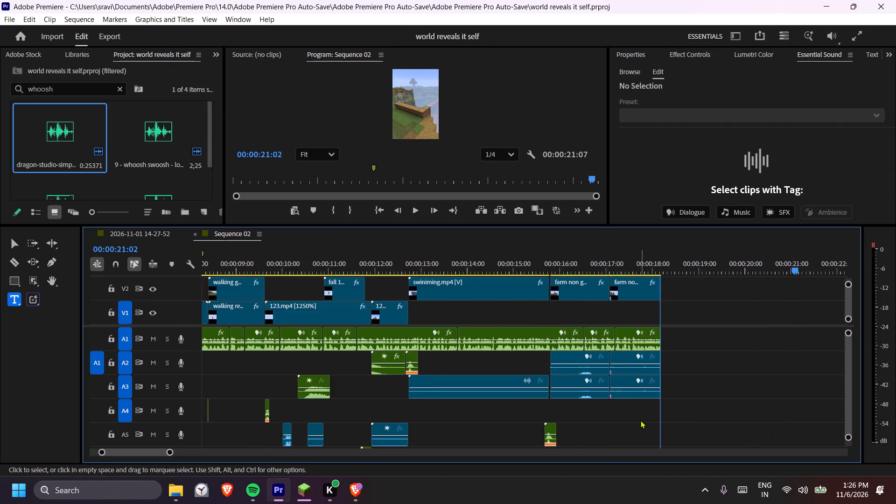
key("minus")
left_click_drag(166, 325, 165, 325)
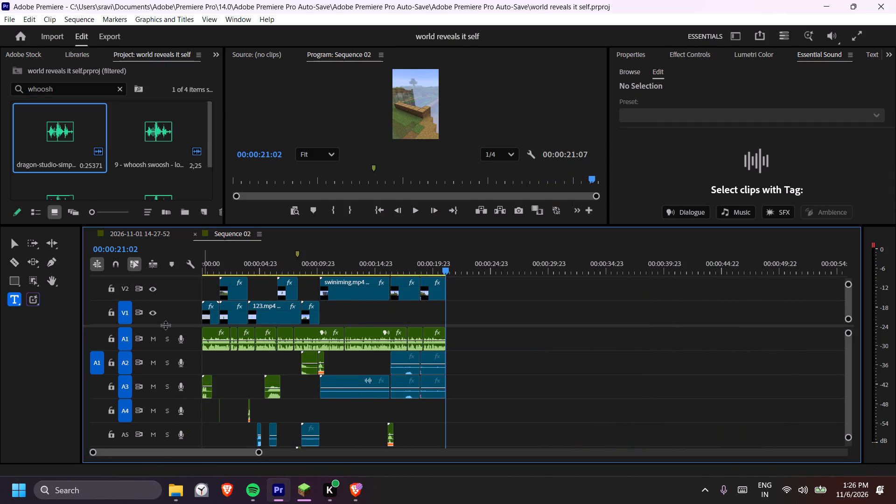
left_click_drag(165, 325, 176, 280)
key("c")
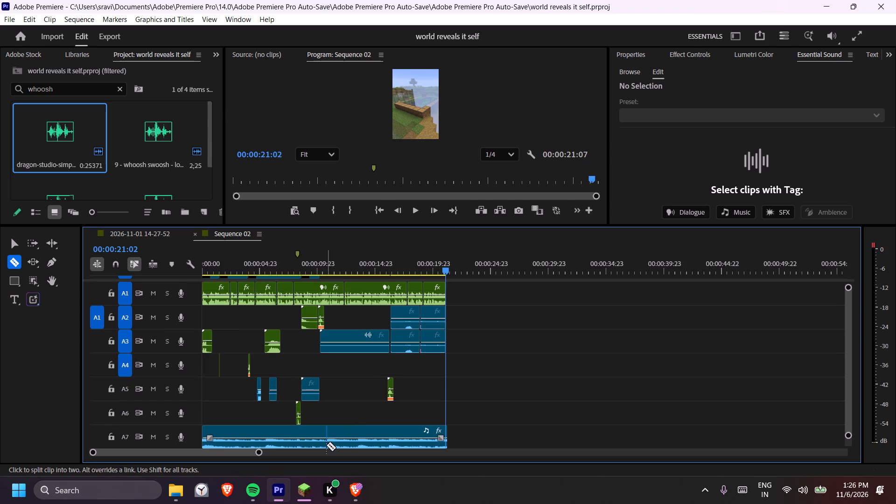
left_click(323, 445)
key("t")
left_click(378, 438)
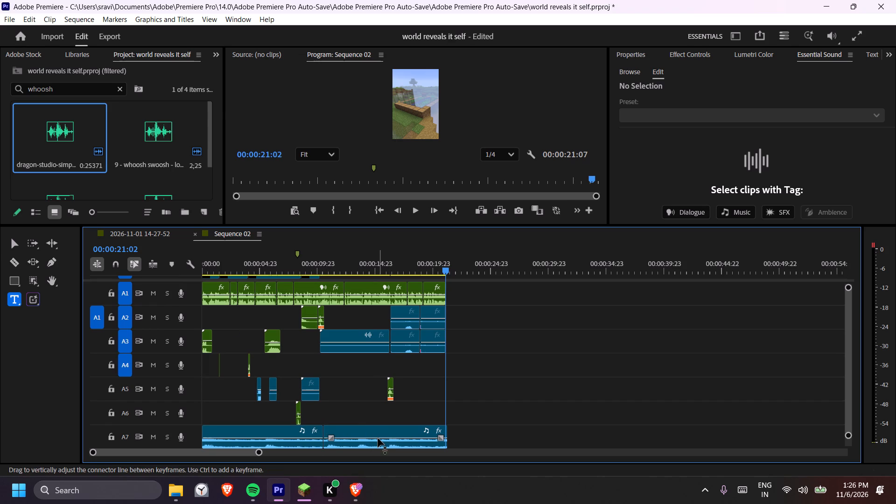
Play back from 00:00:10:03 across the music split to the end of the sequence to judge the audio.
left_click(321, 250)
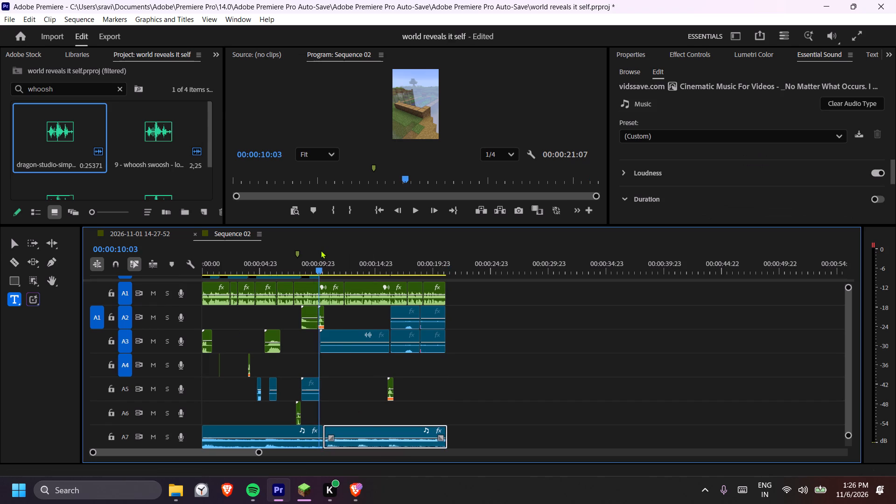
key("space")
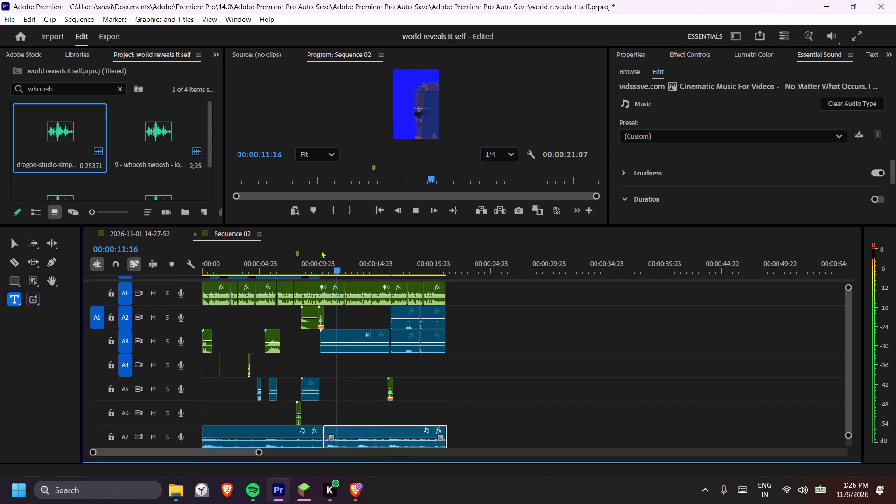
left_click(386, 437)
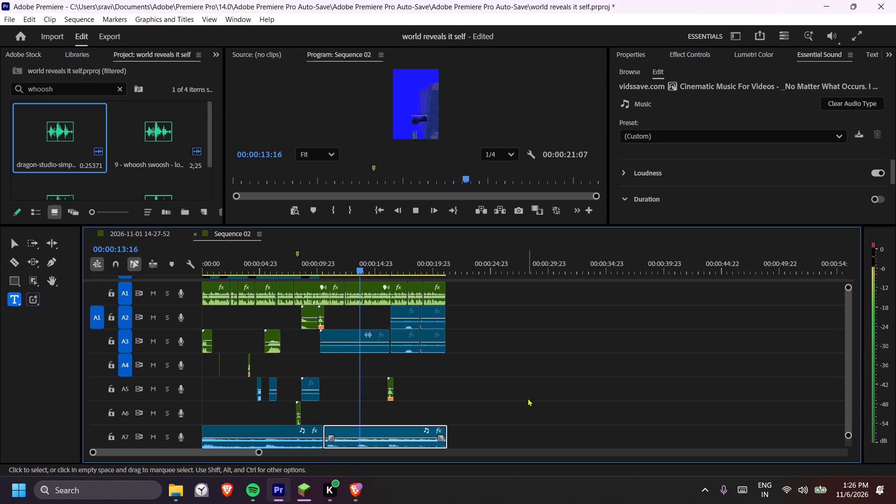
left_click(527, 398)
type("--")
scroll(407, 384, "up", 9)
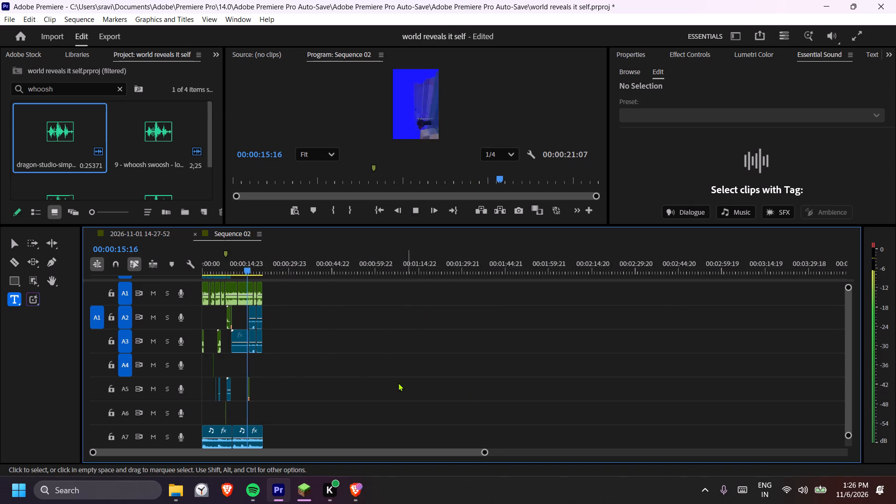
scroll(398, 383, "up", 3)
key("equal")
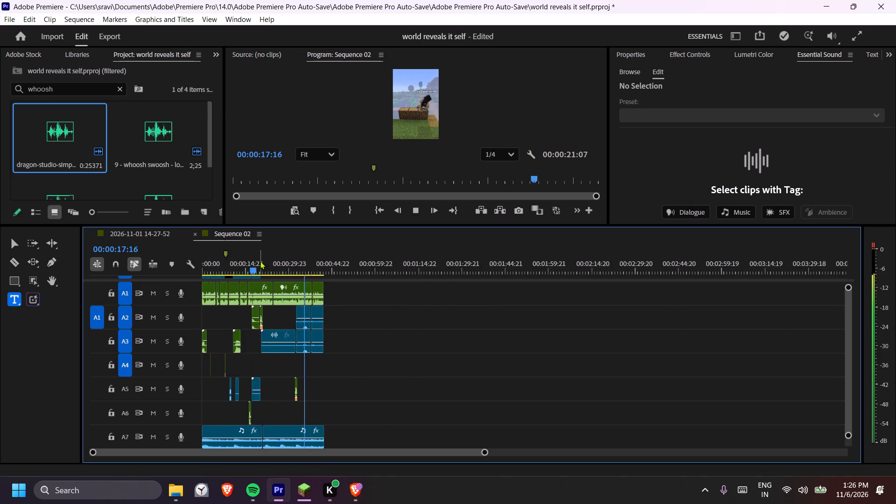
key("equal")
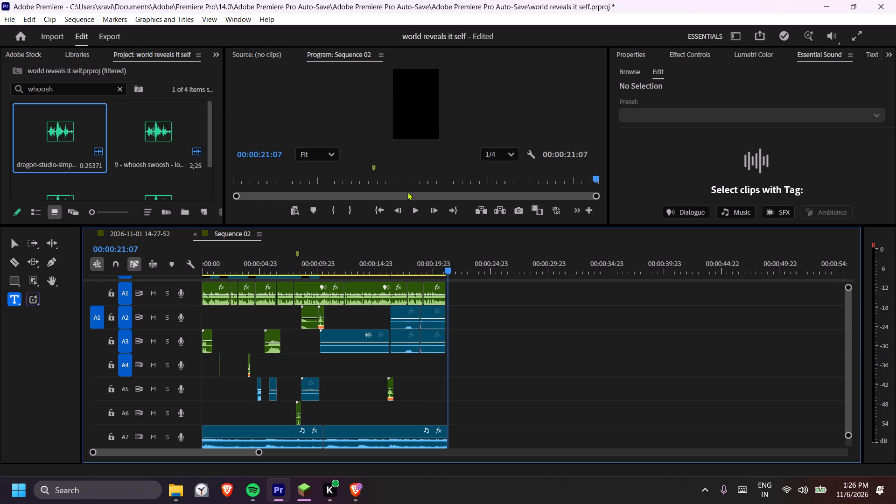
Play the sequence from the start to about 00:00:07:03, pausing along the way, to review the cuts and sound.
left_click_drag(216, 253, 196, 260)
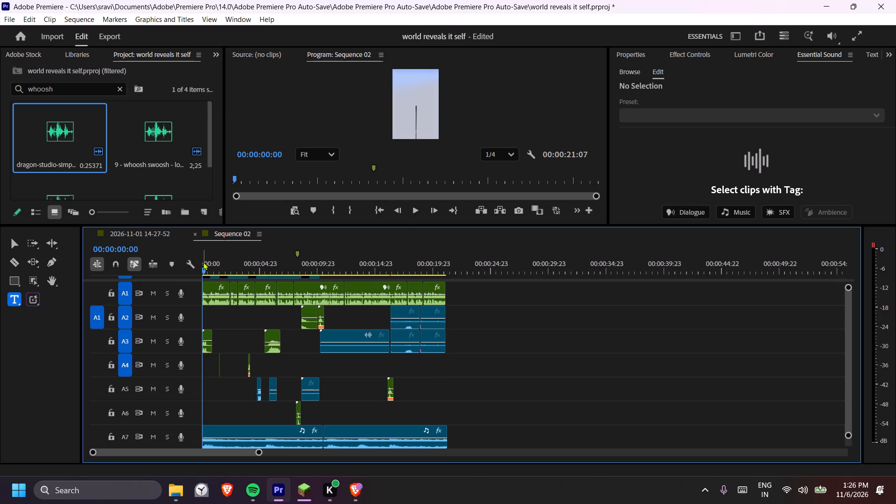
key("equal")
key("equal")
key("equal")
key("space")
key("space")
key("space")
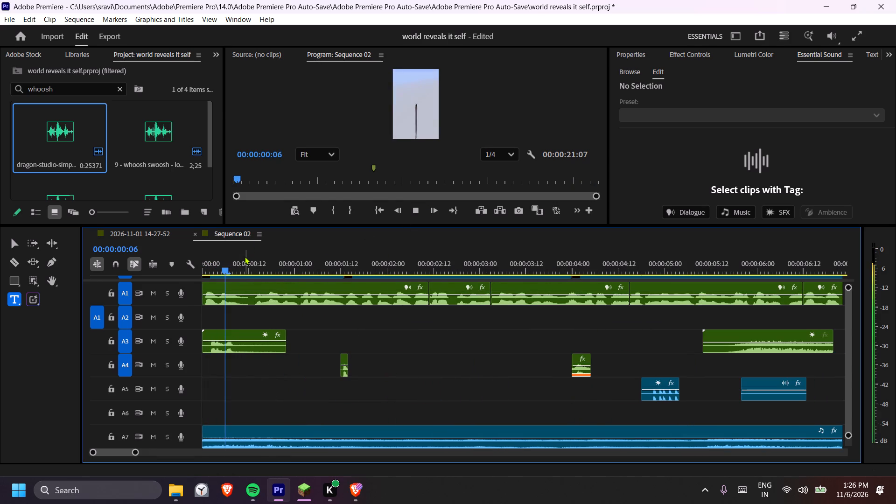
key("space")
key("space")
key("space")
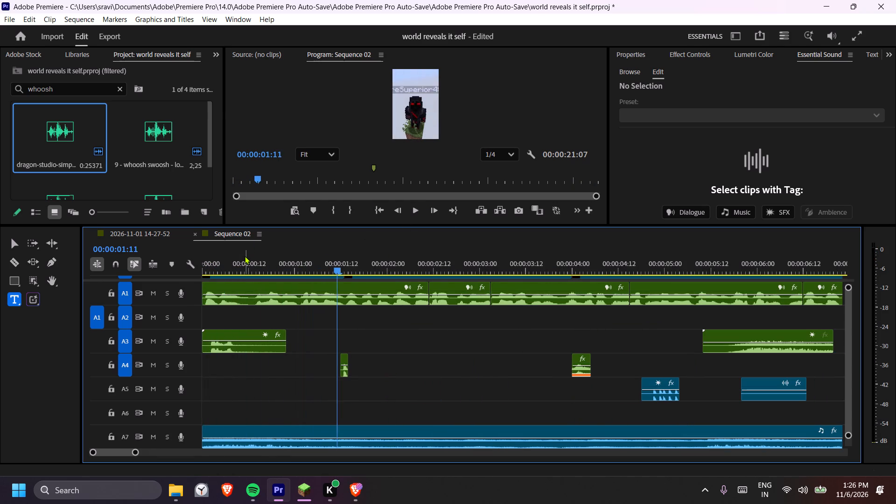
key("space")
key("space")
key("space")
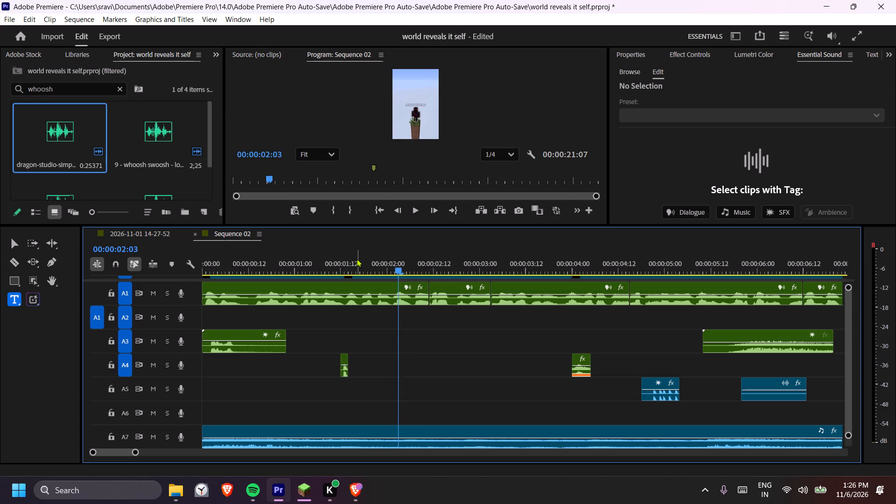
key("space")
key("space")
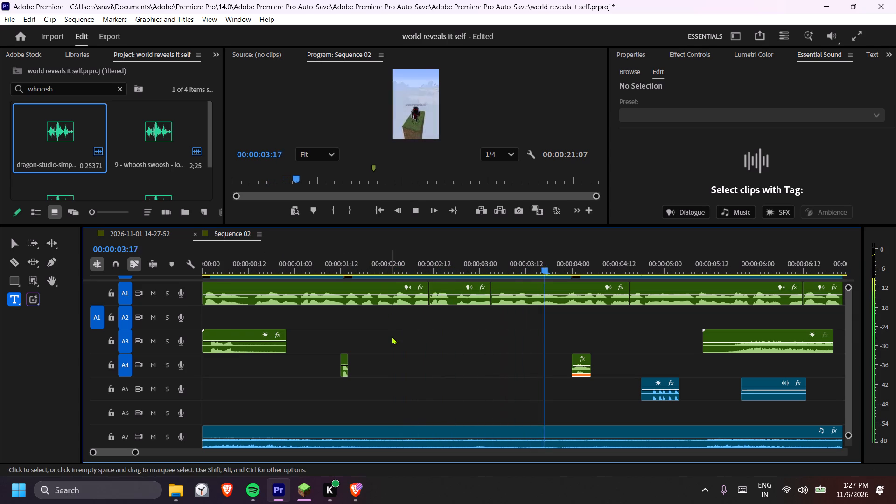
scroll(392, 337, "down", 5)
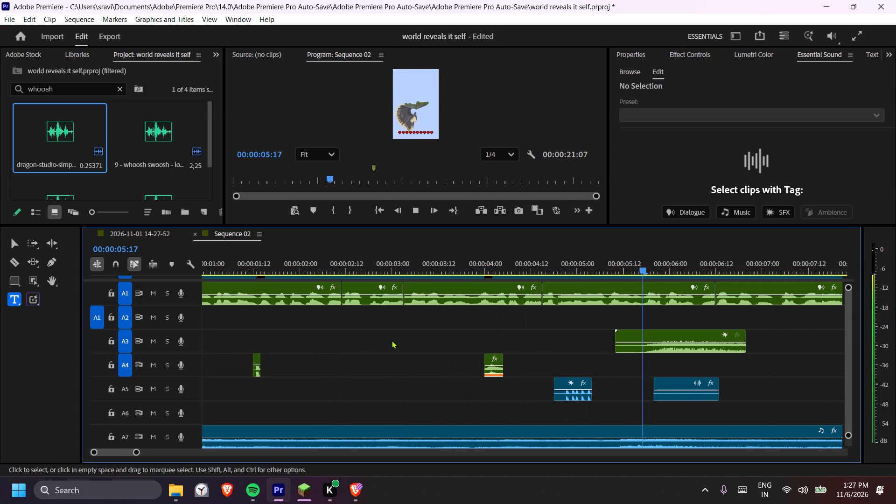
scroll(392, 340, "down", 4)
key("space")
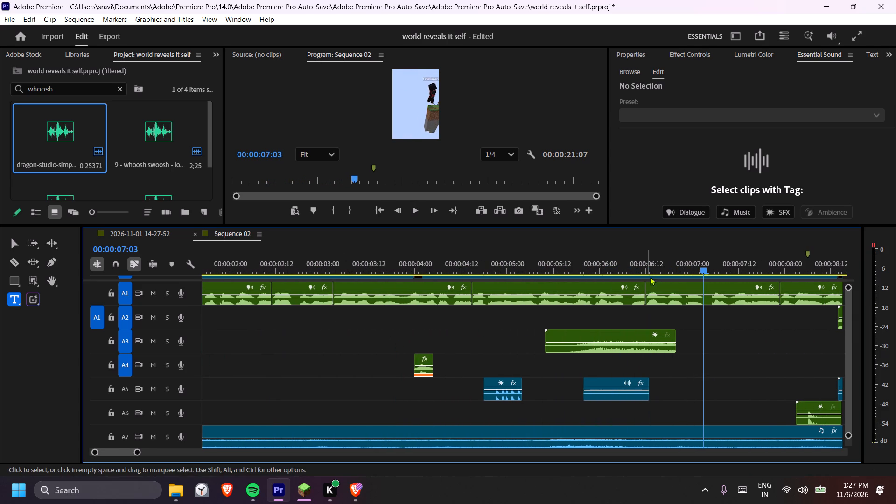
Split fall 1.mp4 on V2 at 00:00:06:18 and select its short first part.
left_click_drag(691, 262, 670, 266)
left_click_drag(184, 280, 178, 361)
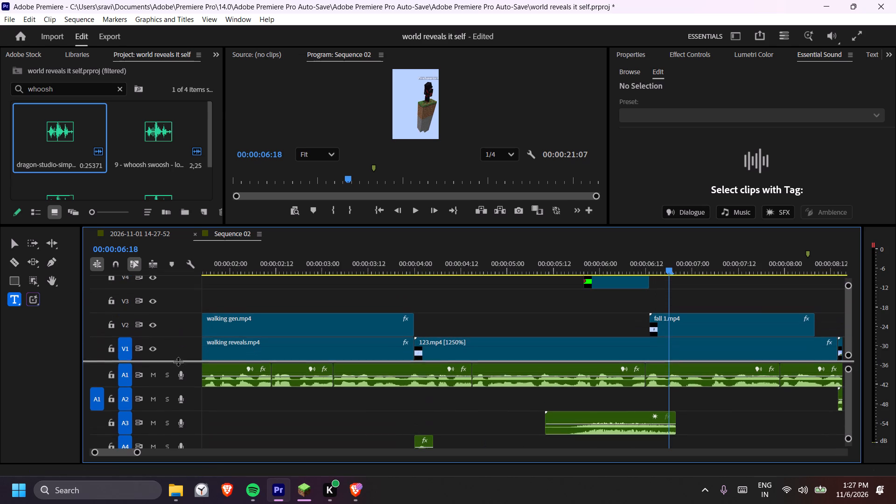
left_click_drag(178, 361, 177, 362)
key("c")
left_click(669, 323)
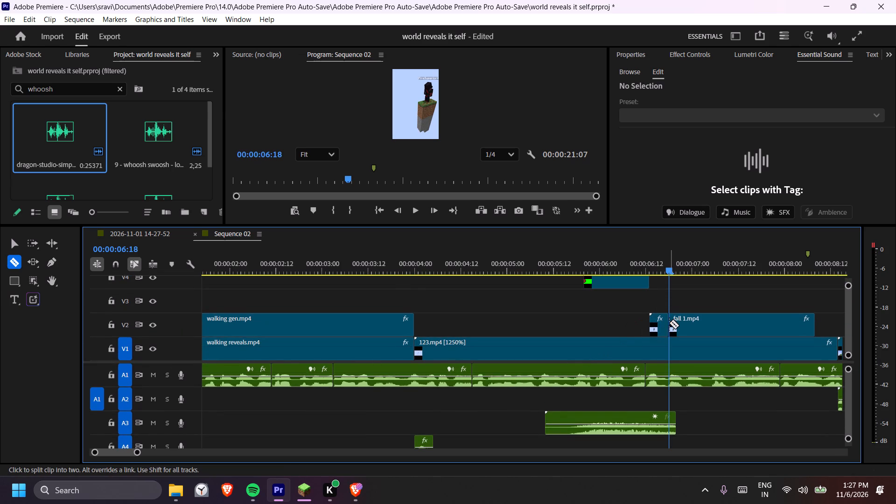
key("t")
left_click(663, 324)
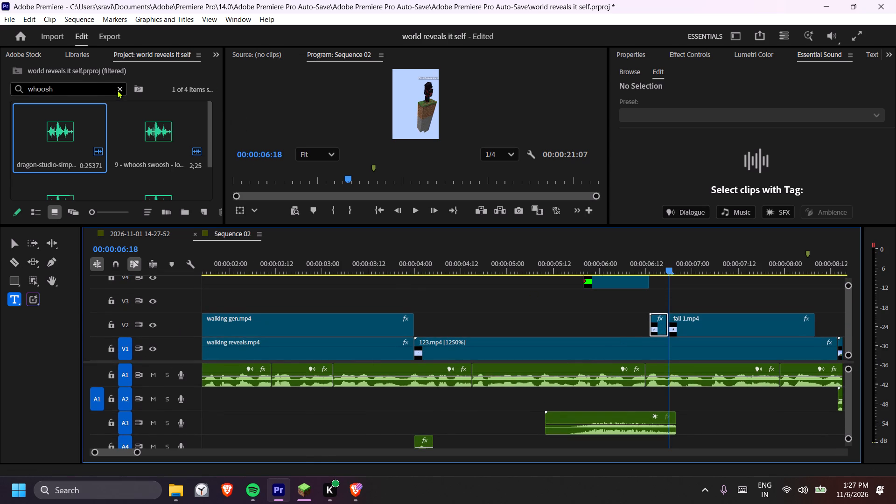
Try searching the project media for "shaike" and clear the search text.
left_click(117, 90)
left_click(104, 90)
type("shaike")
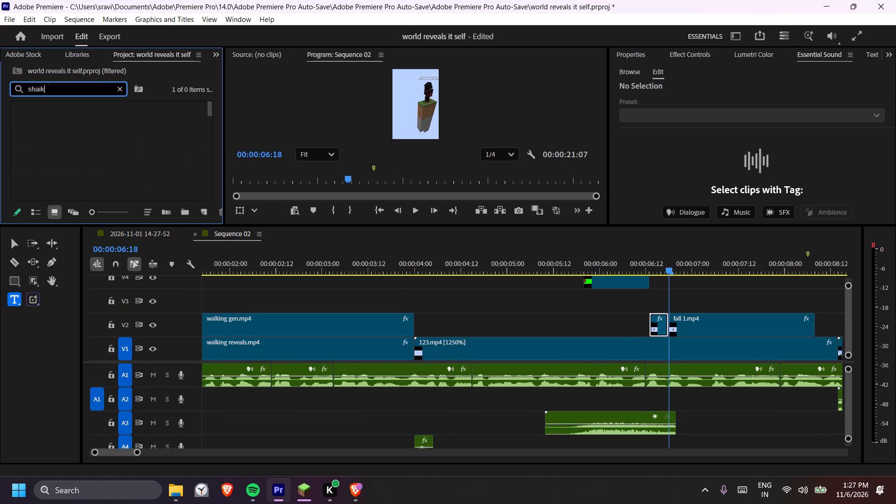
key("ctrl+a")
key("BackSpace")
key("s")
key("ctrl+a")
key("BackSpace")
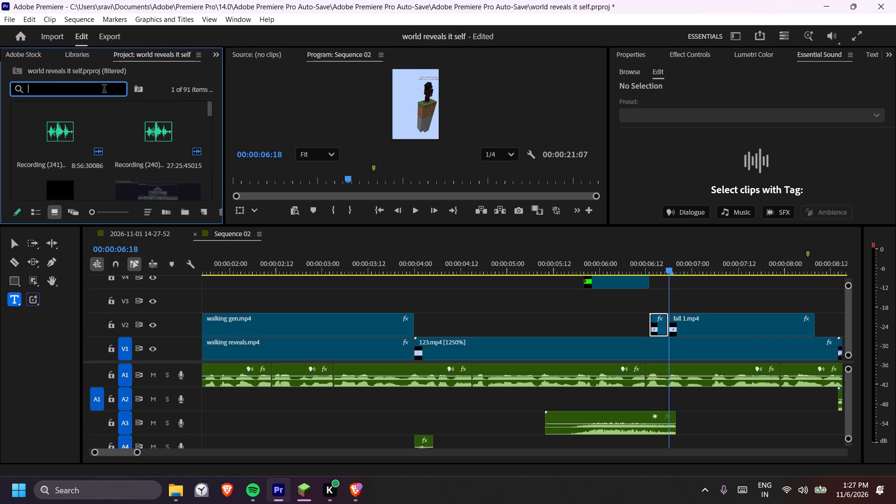
Search the effects for "shake" and apply the B - LIGHTING SHAKE preset to the short first part of fall 1.mp4.
left_click(217, 51)
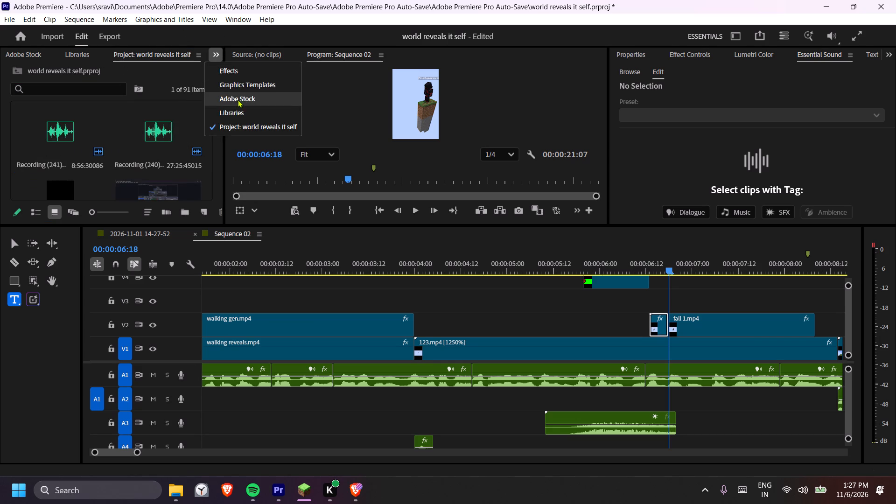
left_click(236, 73)
left_click(79, 72)
type("shake")
left_click_drag(91, 134, 648, 322)
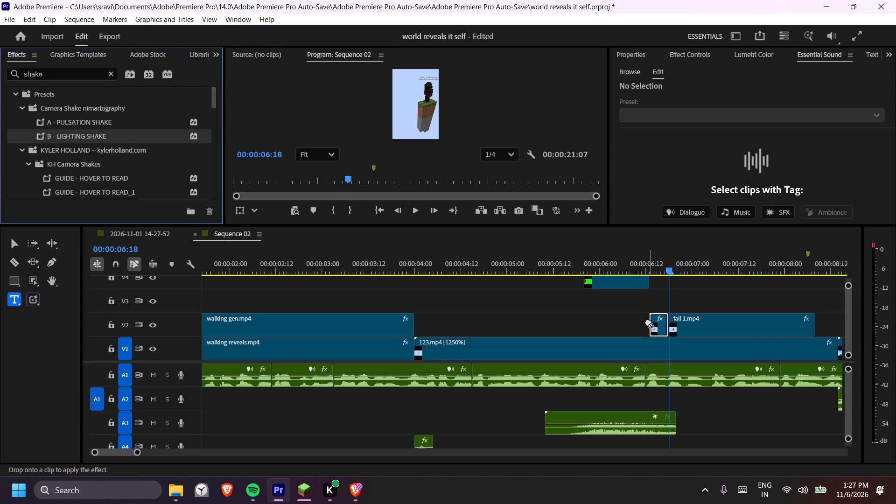
left_click_drag(648, 322, 657, 321)
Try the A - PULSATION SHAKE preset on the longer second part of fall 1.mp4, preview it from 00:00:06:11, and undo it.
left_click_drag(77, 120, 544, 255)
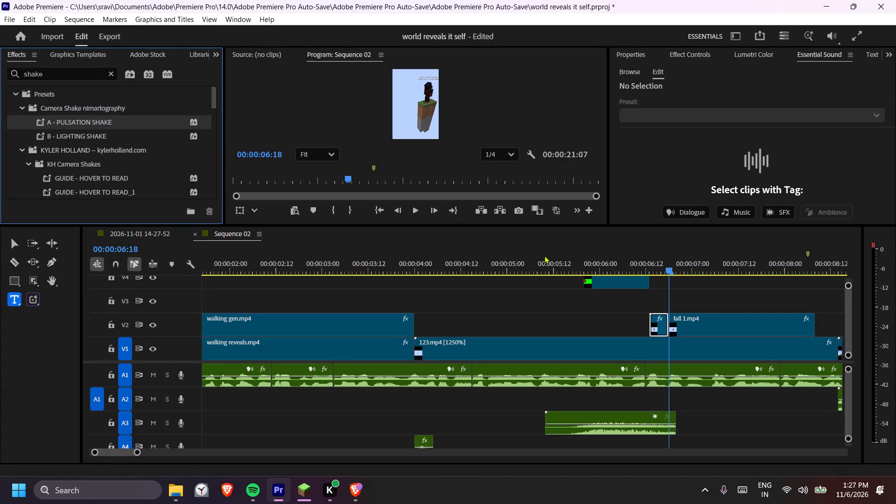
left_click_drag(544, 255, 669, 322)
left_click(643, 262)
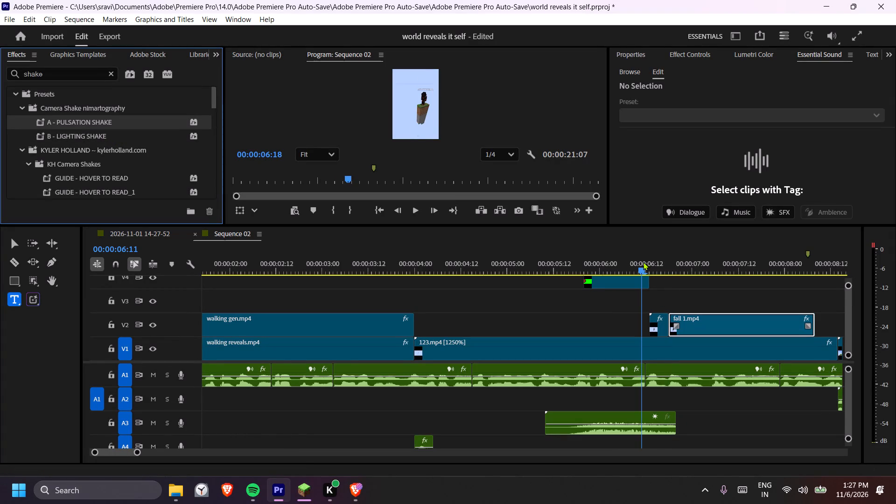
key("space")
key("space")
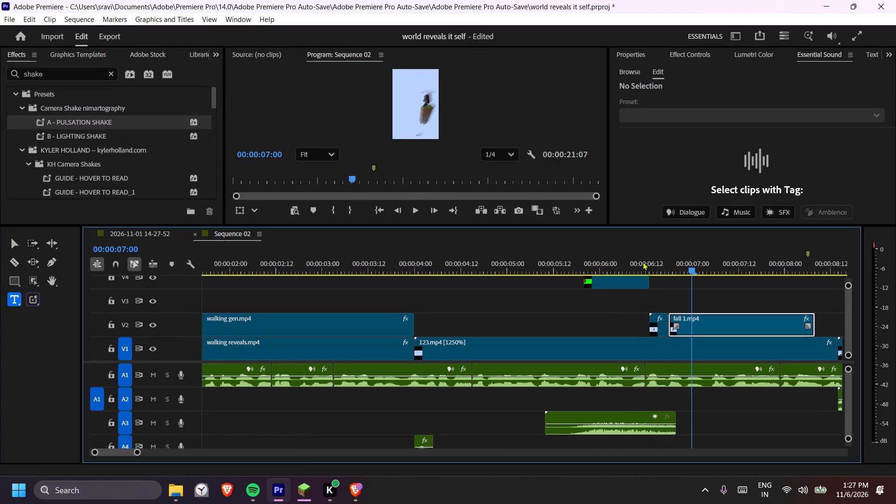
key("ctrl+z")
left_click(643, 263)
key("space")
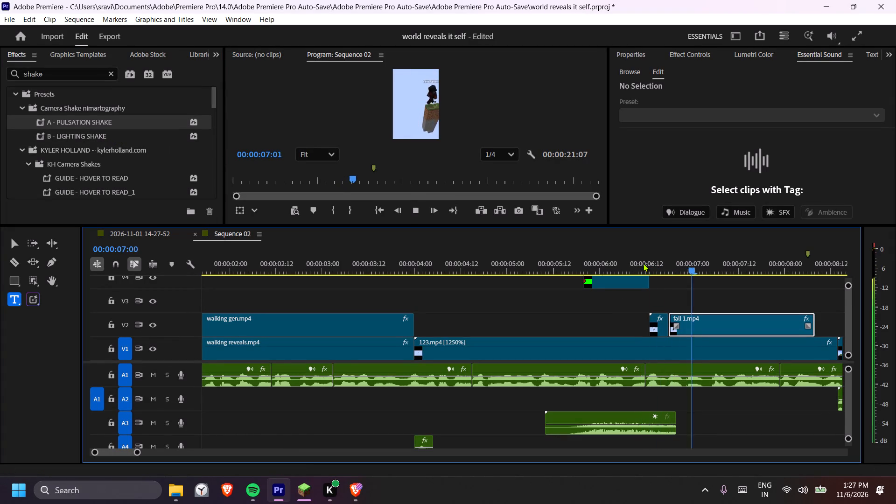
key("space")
Apply the A - PULSATION SHAKE preset to the short first part of fall 1.mp4 and review the clip's effect settings.
left_click(643, 263)
left_click_drag(73, 124, 354, 196)
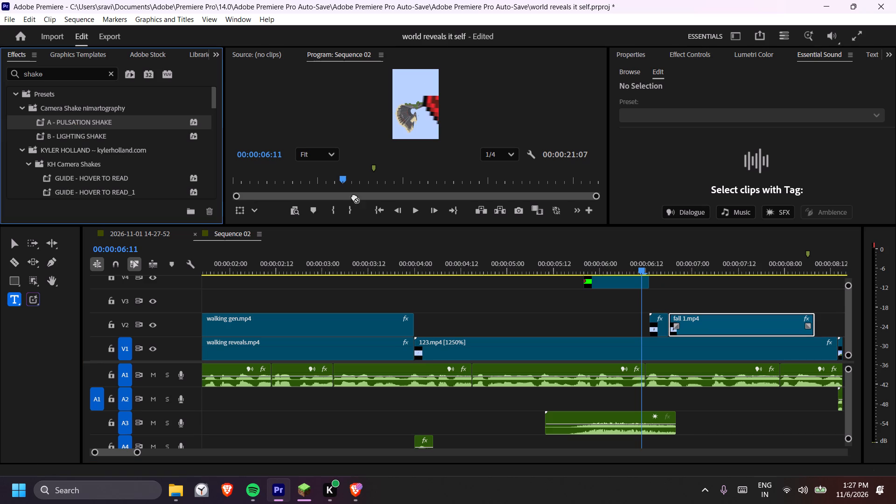
left_click_drag(354, 196, 655, 317)
left_click(677, 56)
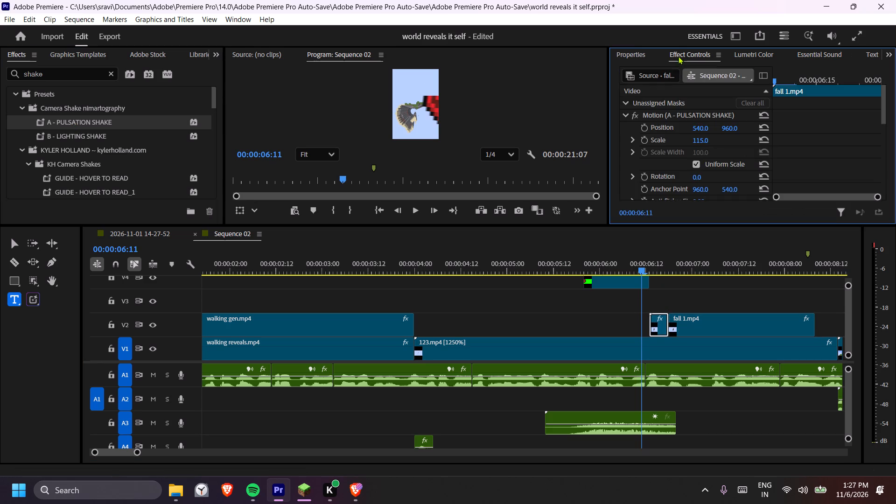
scroll(723, 143, "down", 16)
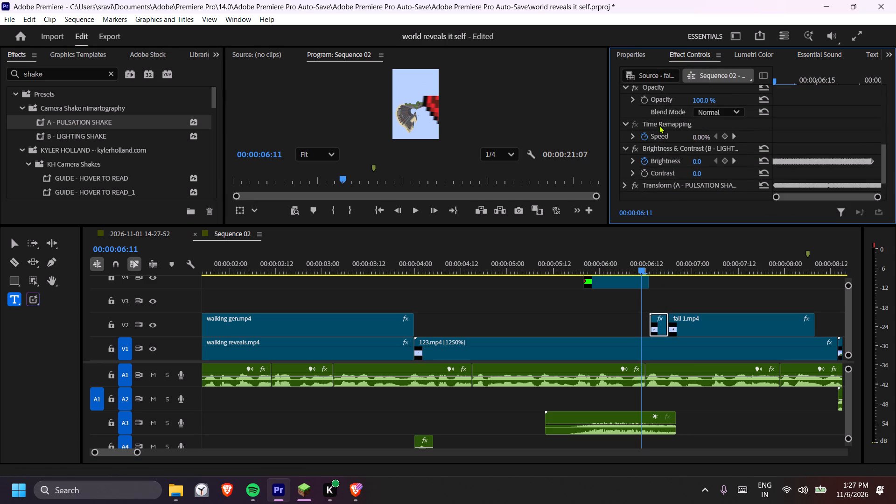
scroll(679, 164, "up", 4)
scroll(679, 163, "down", 3)
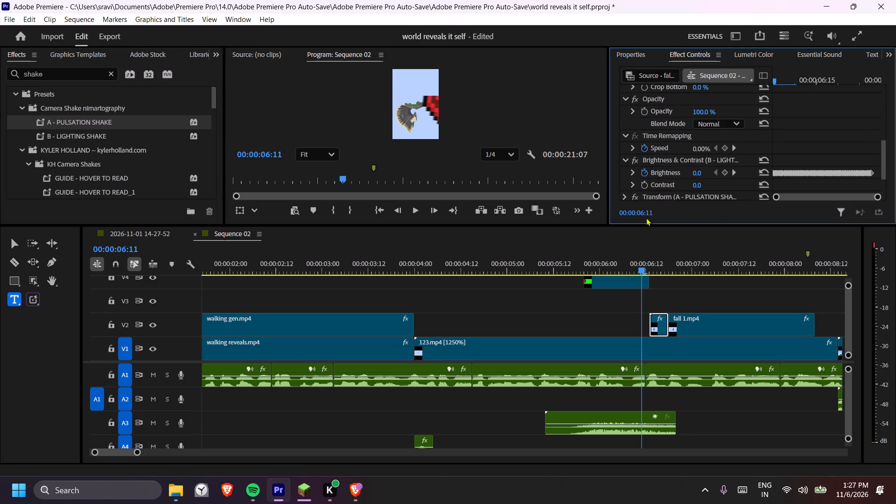
Play back the shake on fall 1.mp4 from 00:00:06:13, and replay from slightly earlier through to the end of the sequence.
left_click_drag(652, 255, 650, 263)
key("space")
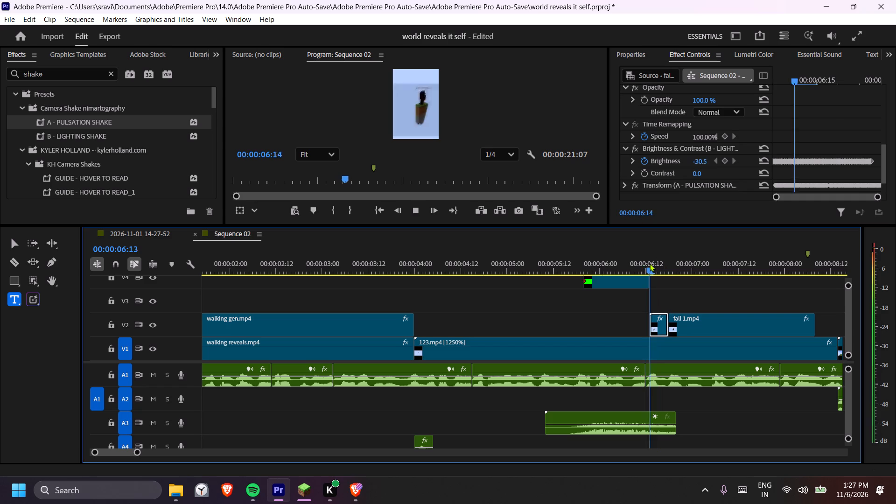
key("space")
left_click(631, 262)
key("space")
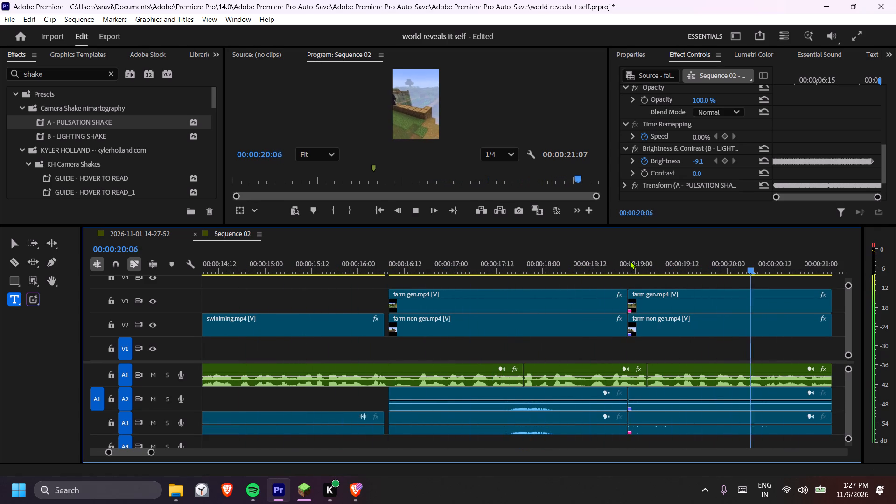
key("space")
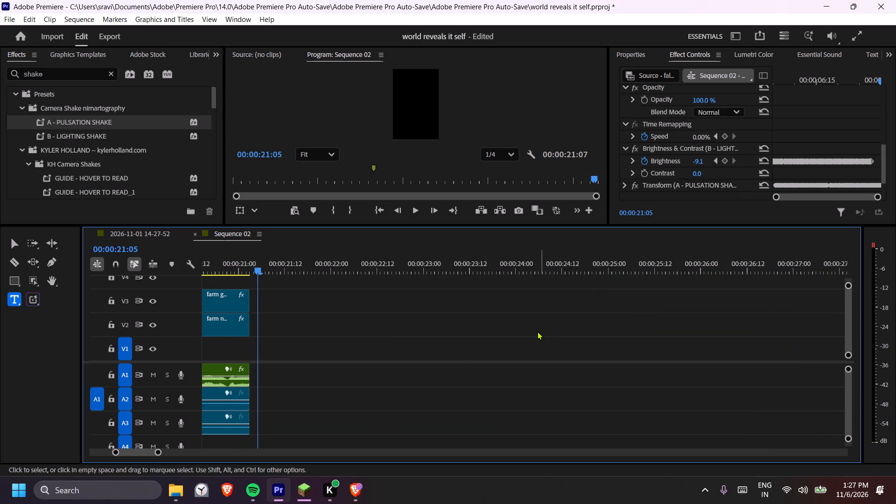
Select all the narration clips on A1 and copy them.
left_click(537, 331)
type("---")
key("minus")
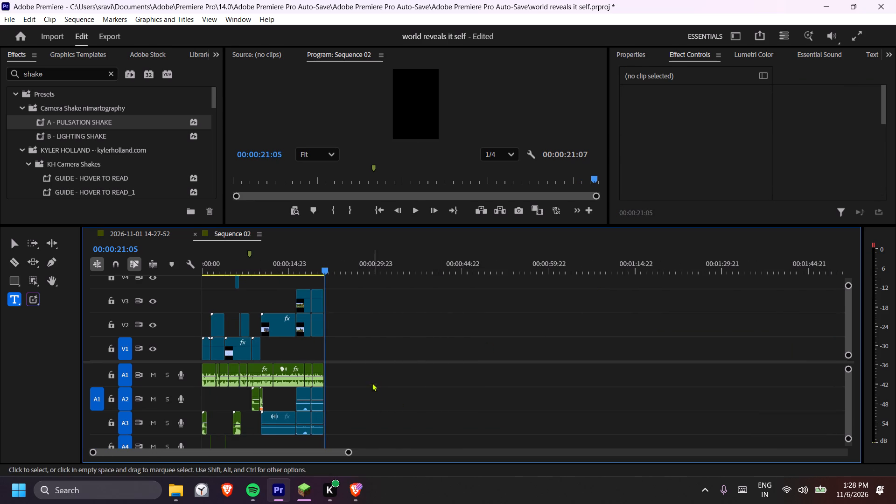
left_click_drag(372, 378, 174, 370)
key("ctrl+c")
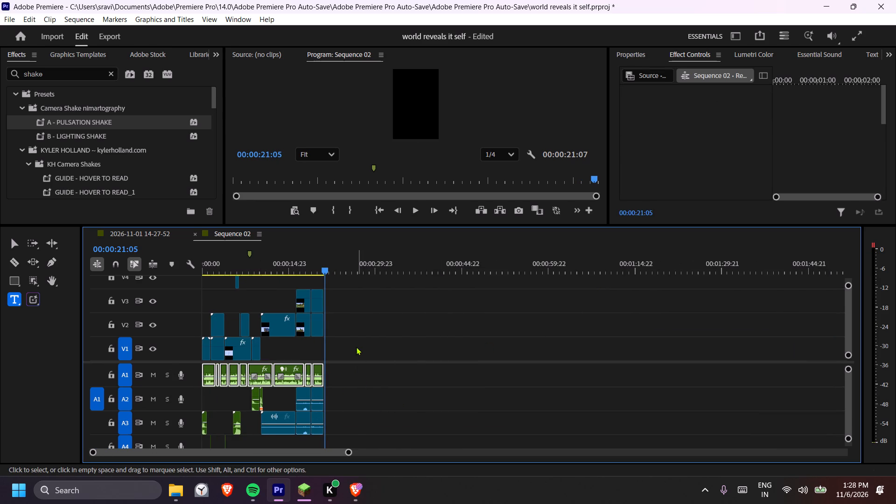
Search the computer for "note" and open Notepad.
left_click(102, 489)
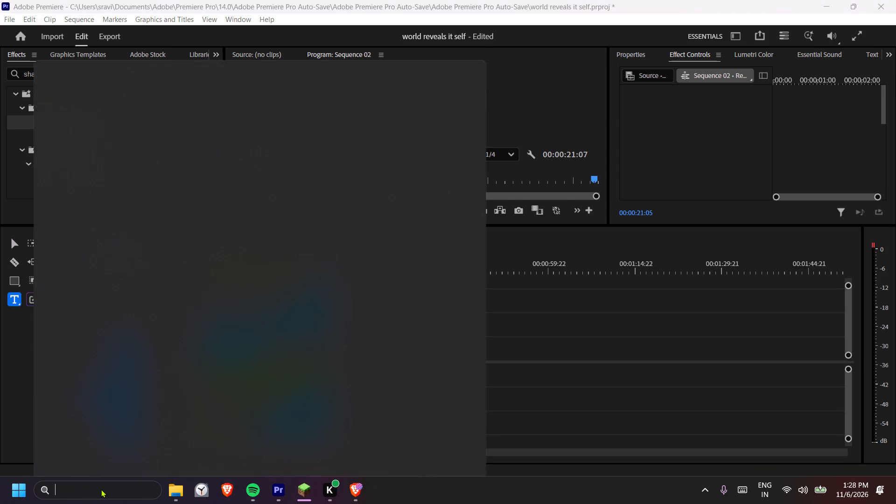
type("note")
key("Return")
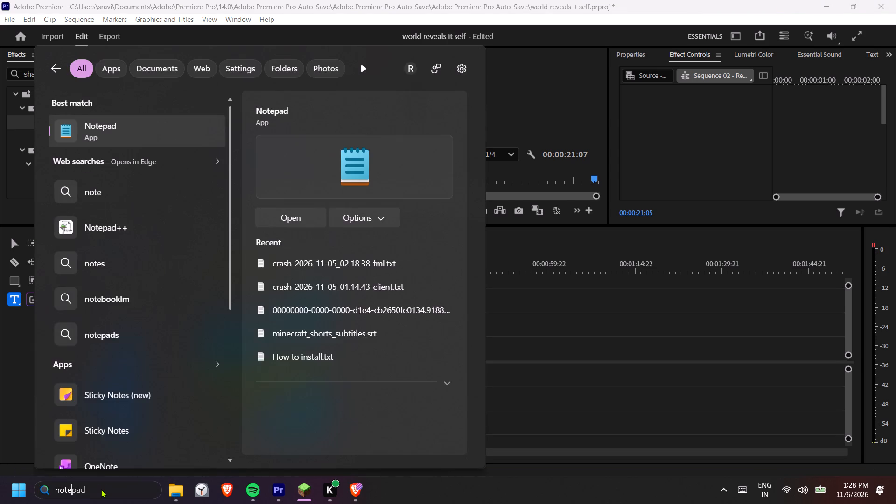
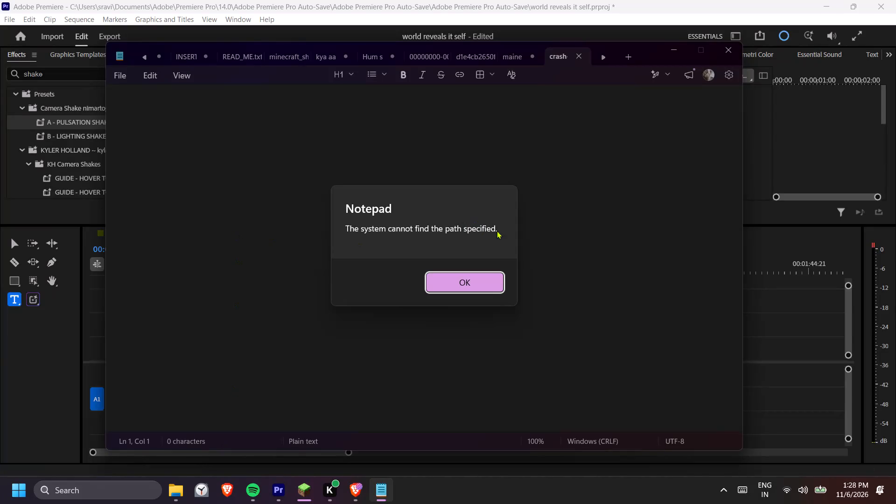
Dismiss the missing-path error dialog in Notepad to get to the open note.
left_click(469, 270)
left_click(498, 275)
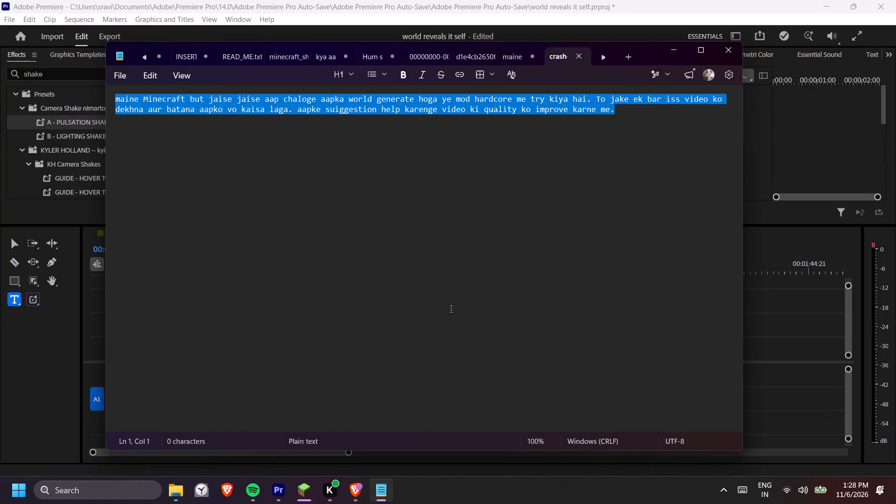